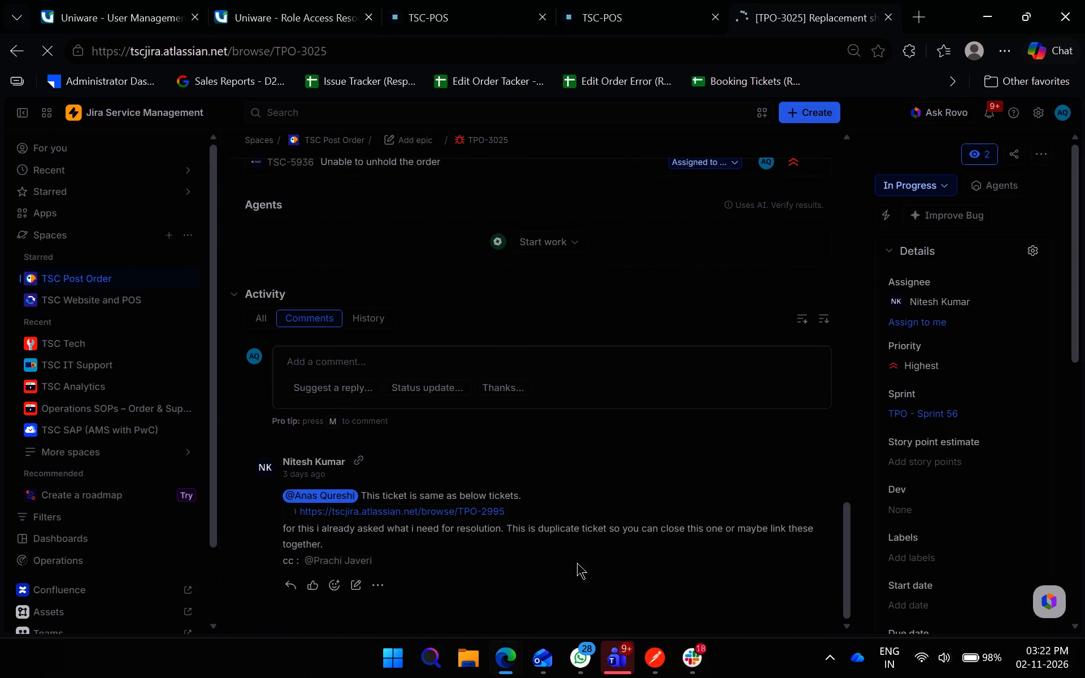
Open the TPO-2995 ticket referenced in the latest comment on TPO-3025 in a new tab.
right_click(442, 513)
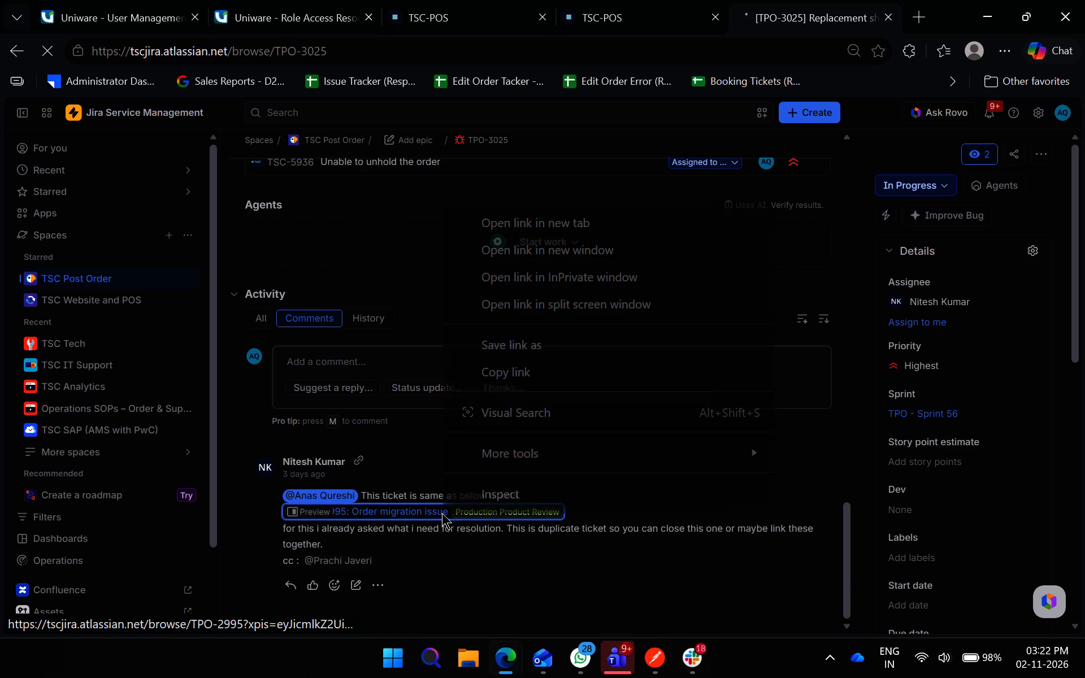
left_click(537, 217)
left_click(863, 0)
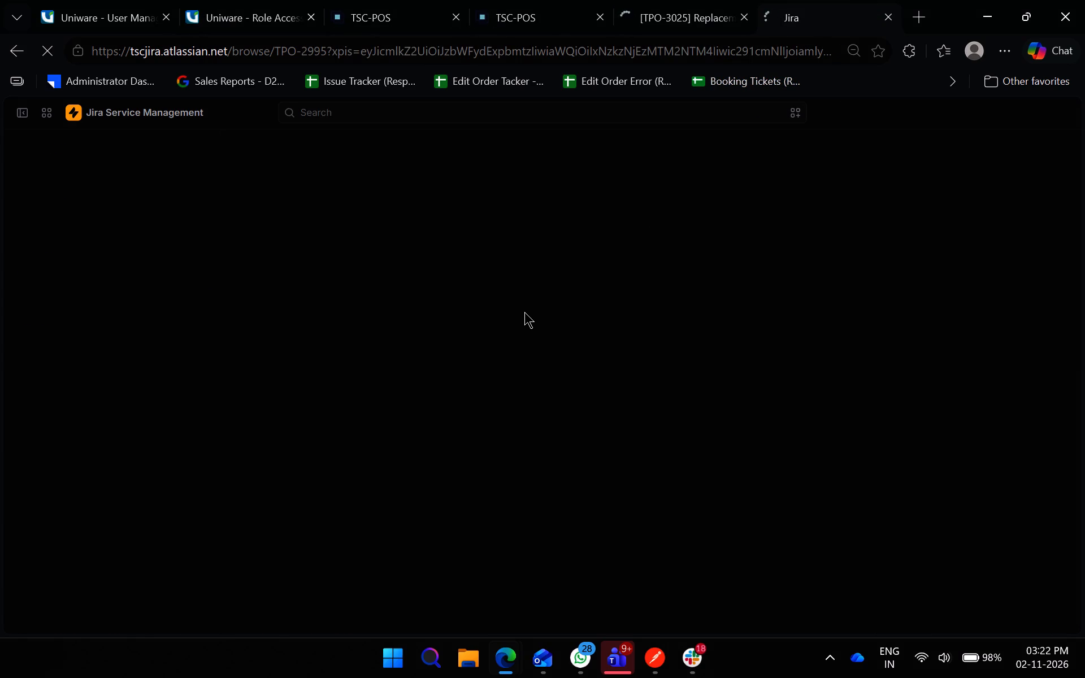
Read the description and comments of ticket TPO-2995, Order migration issue.
scroll(992, 570, "down", 6)
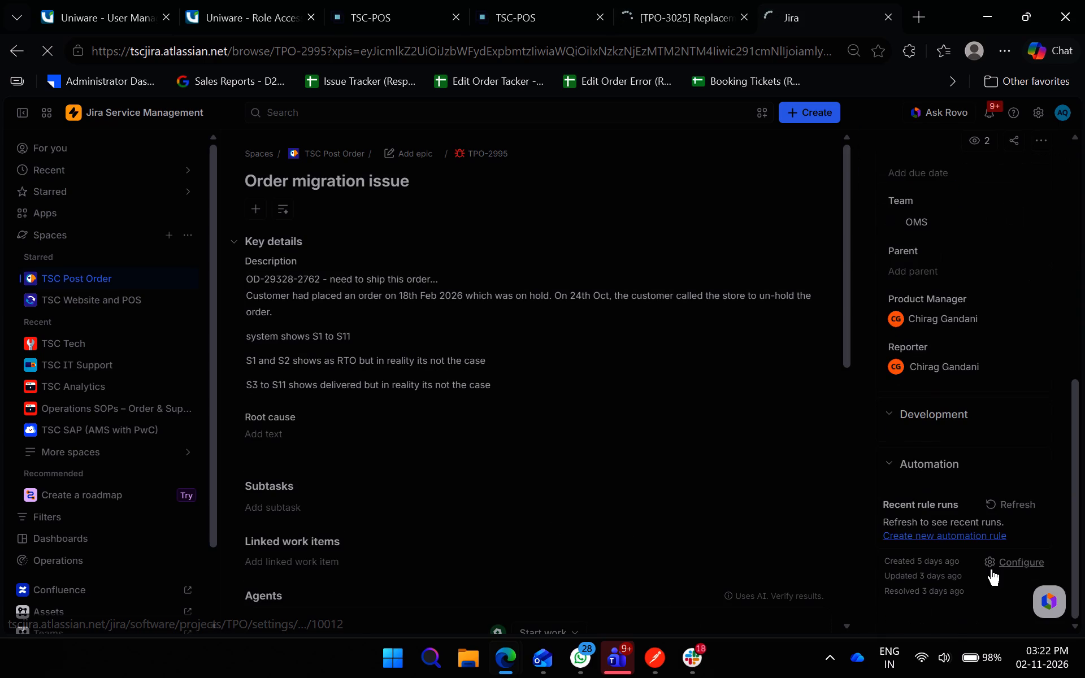
scroll(452, 553, "down", 6)
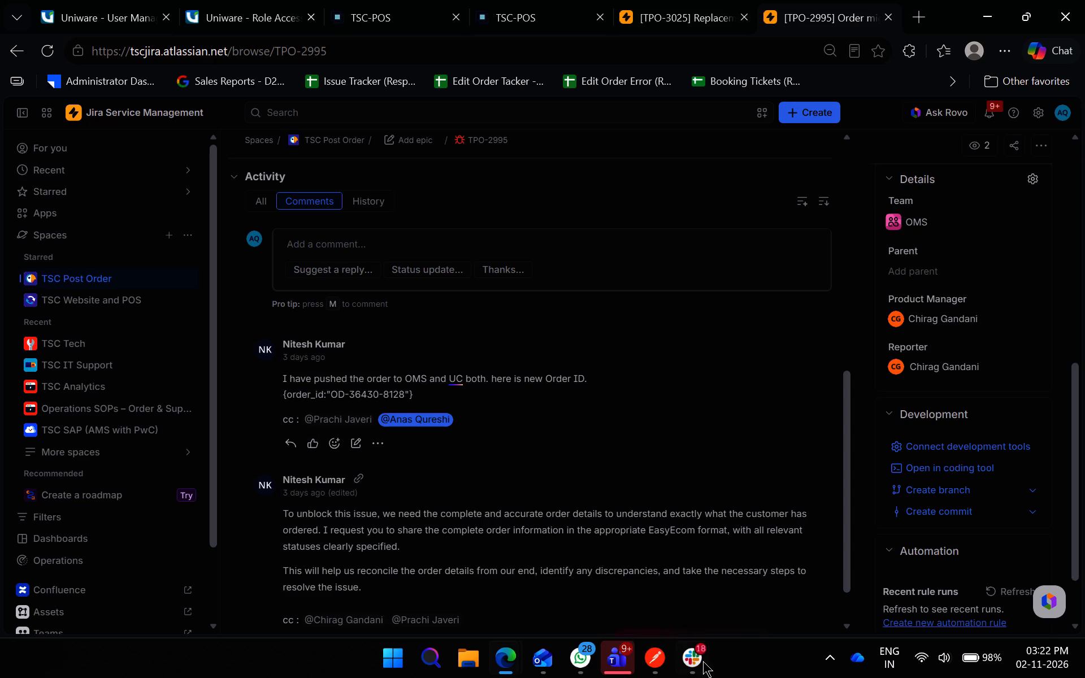
left_click(526, 490)
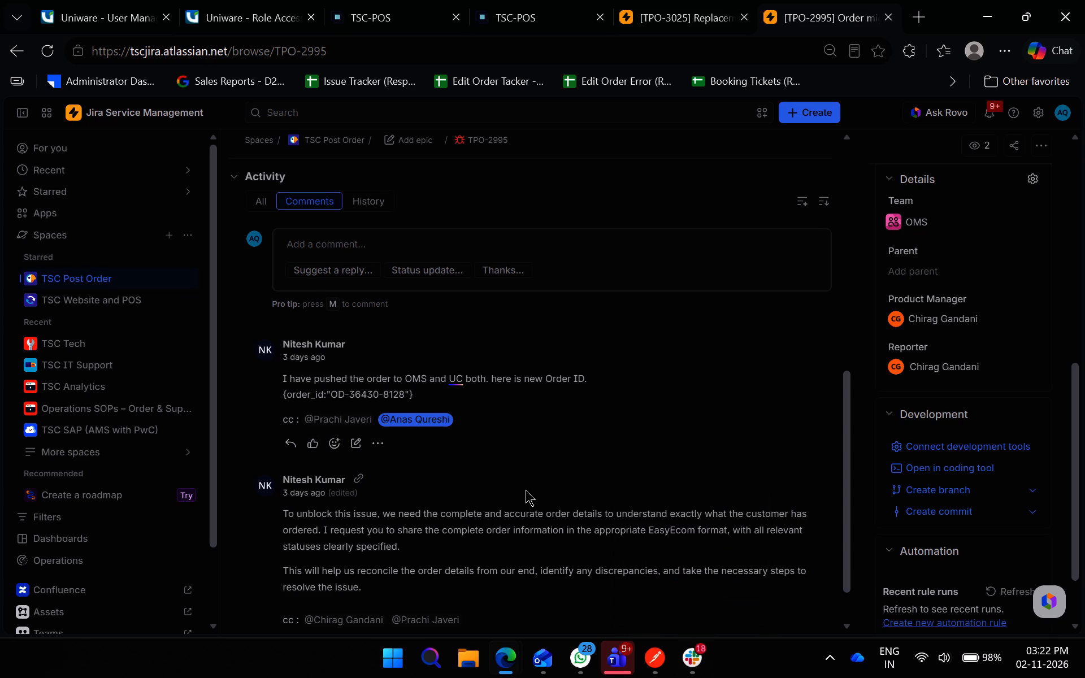
scroll(492, 559, "down", 2)
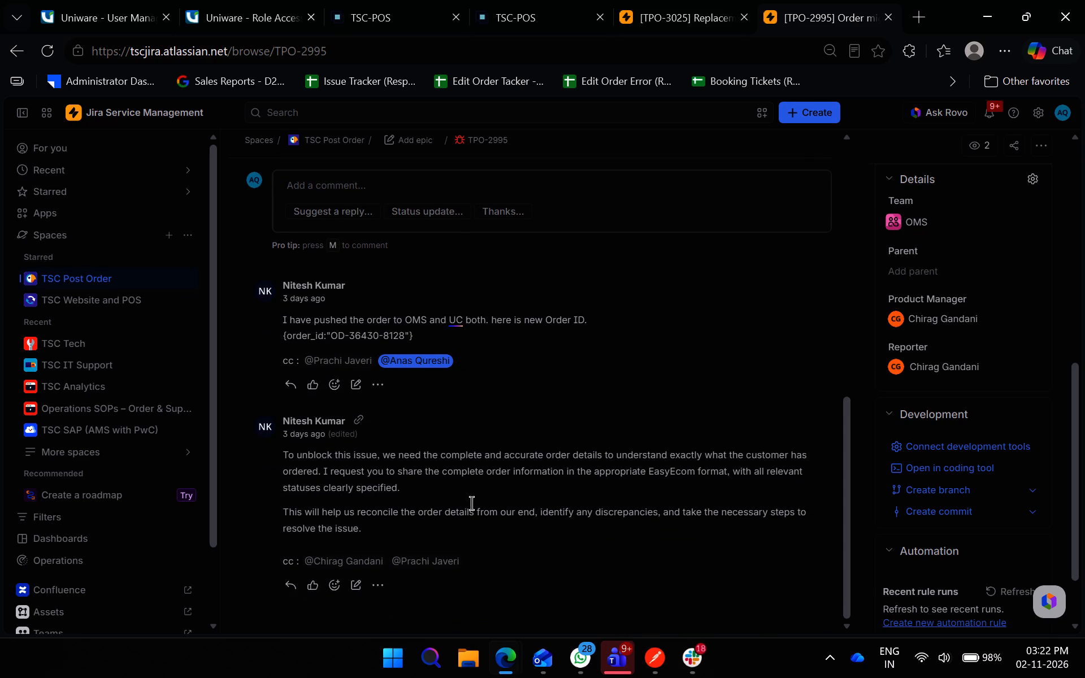
scroll(471, 498, "up", 9)
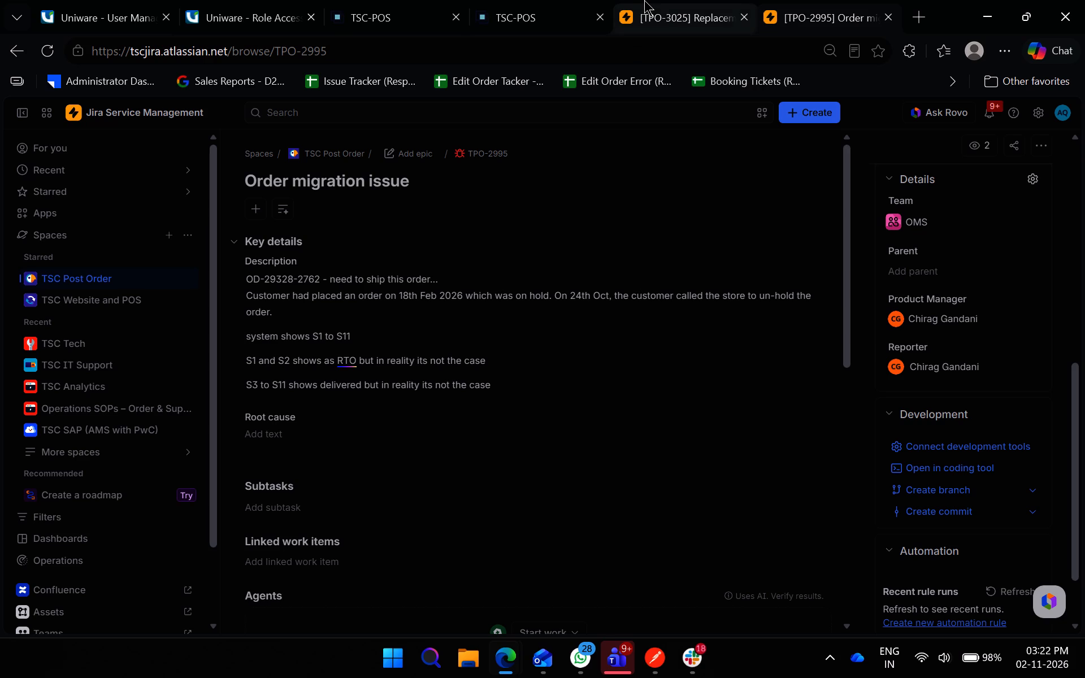
Review ticket TPO-3025's description, system status table, EasyEcom evidence and comment.
left_click(645, 0)
scroll(605, 408, "up", 11)
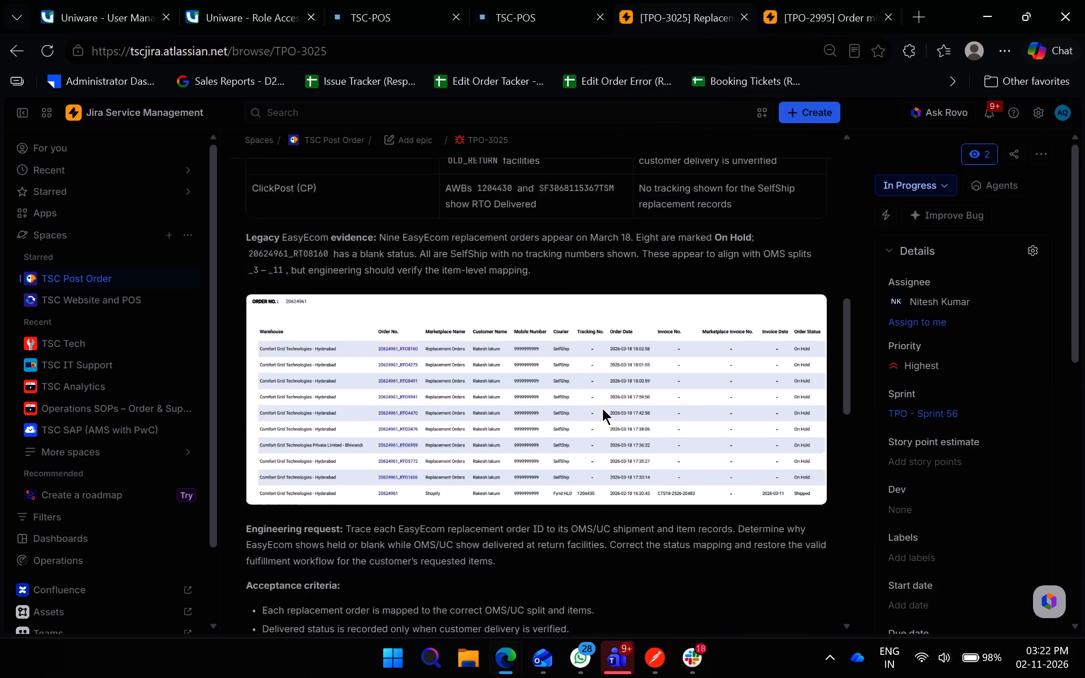
scroll(602, 408, "up", 8)
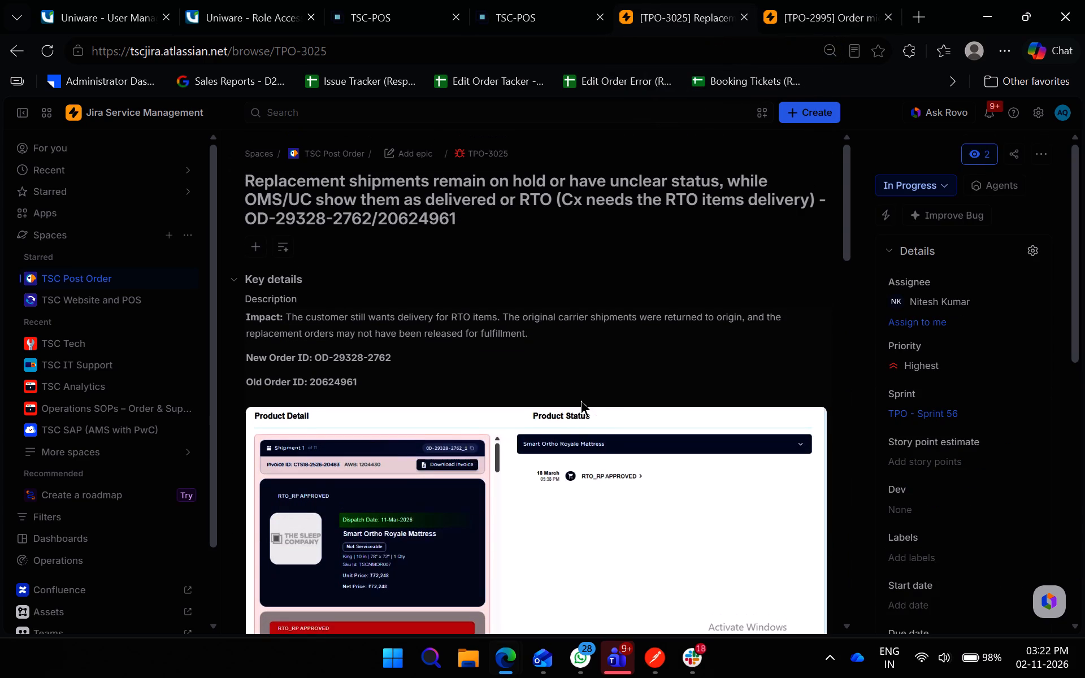
scroll(581, 400, "down", 6)
left_click(823, 0)
left_click(701, 0)
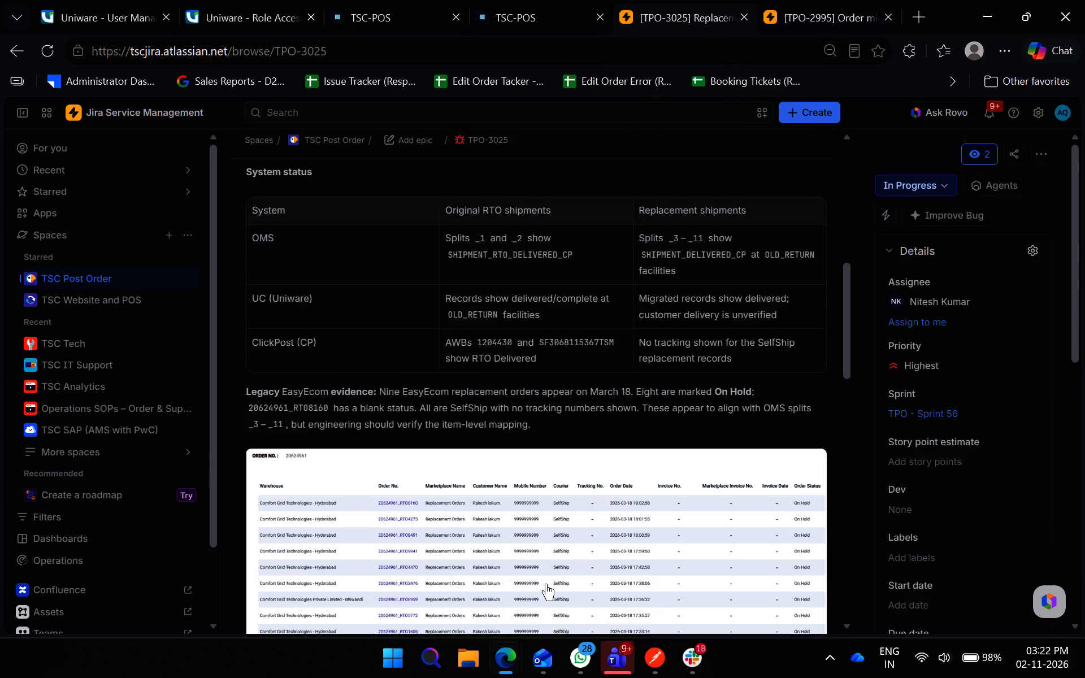
scroll(545, 594, "down", 14)
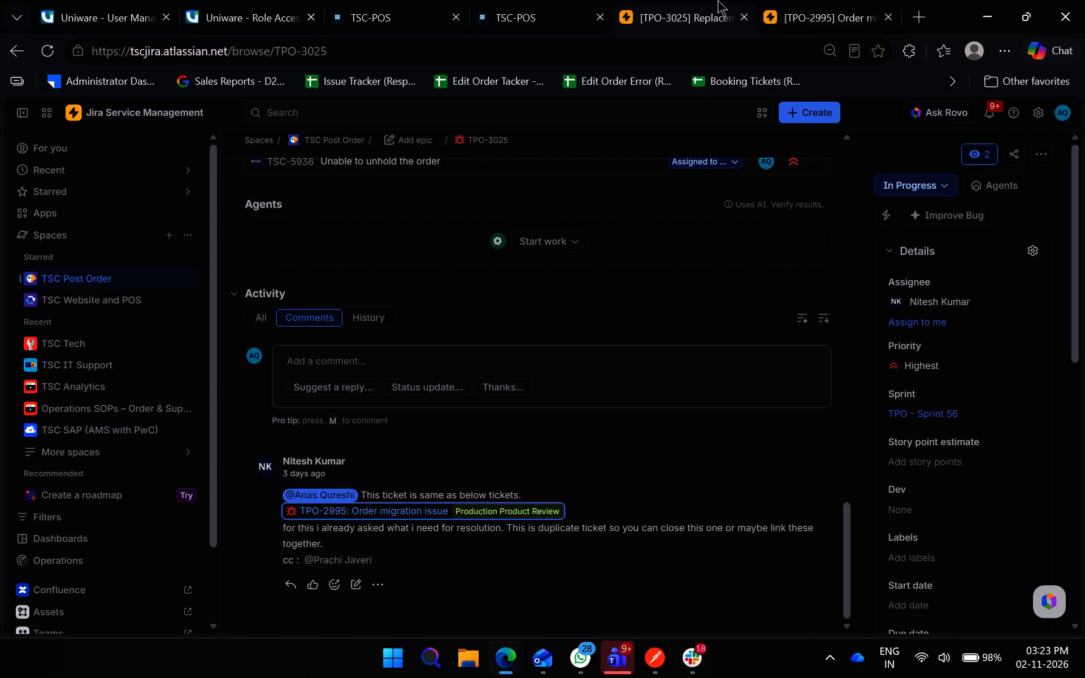
Re-read ticket TPO-2995's comments and description to compare it with TPO-3025.
left_click(784, 0)
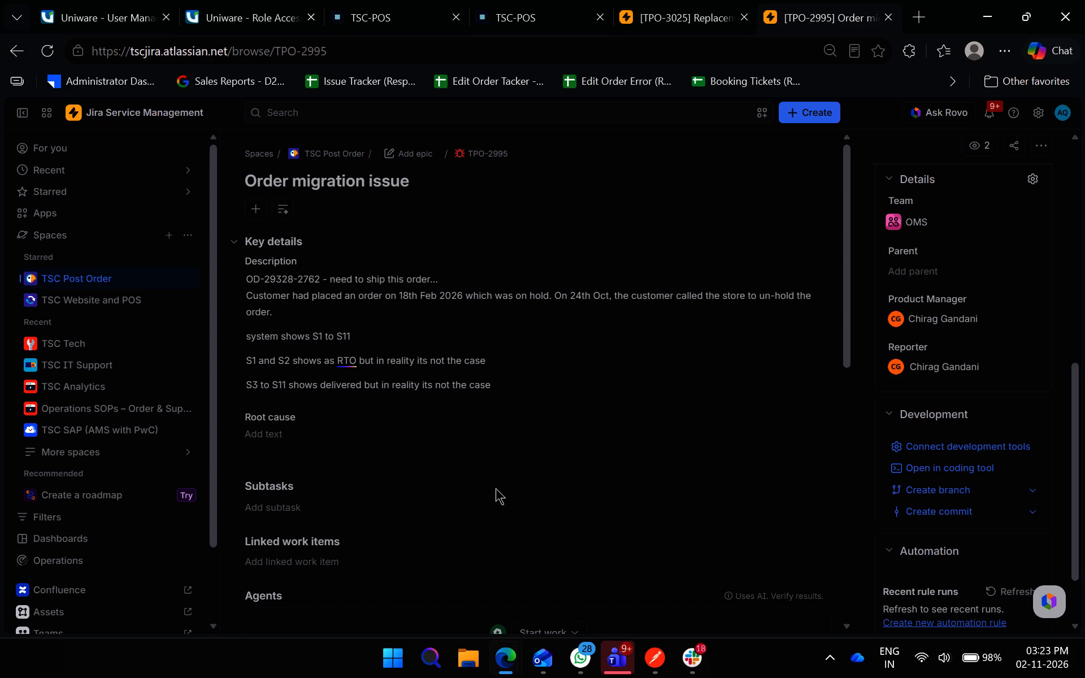
scroll(496, 488, "down", 3)
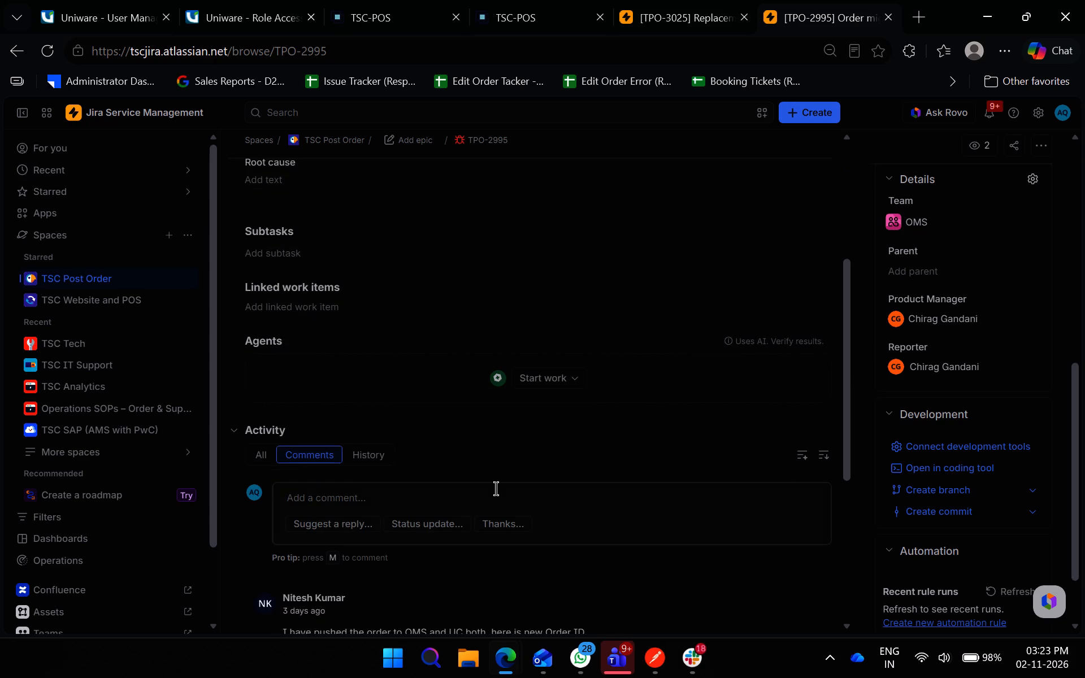
scroll(496, 488, "down", 2)
scroll(554, 528, "down", 2)
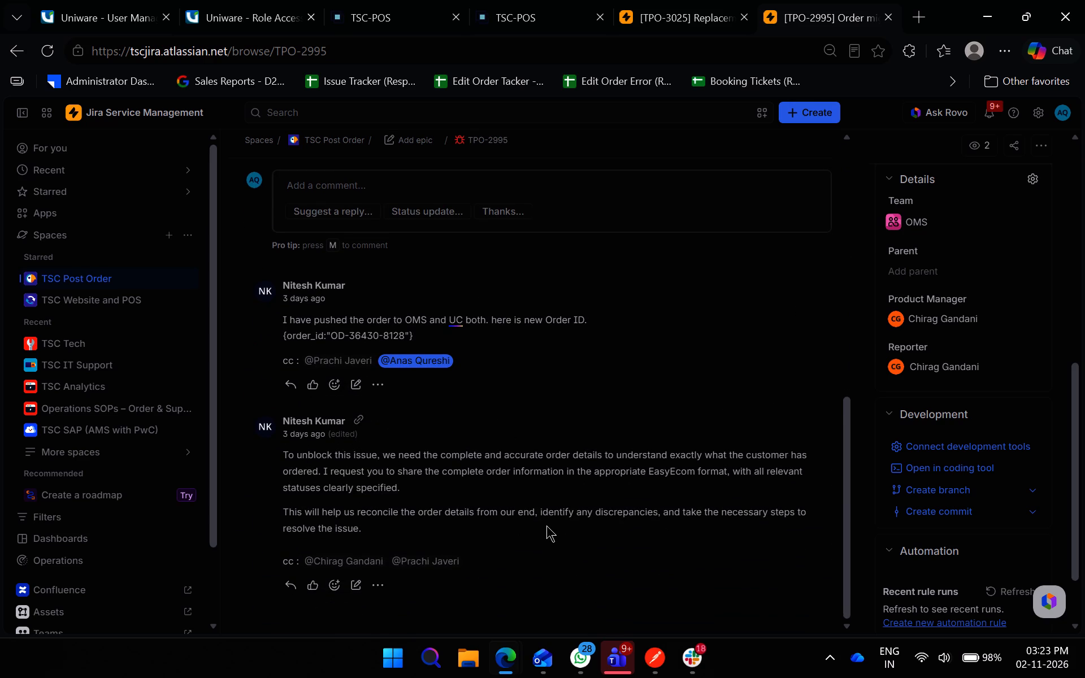
scroll(545, 525, "up", 1)
scroll(545, 525, "down", 1)
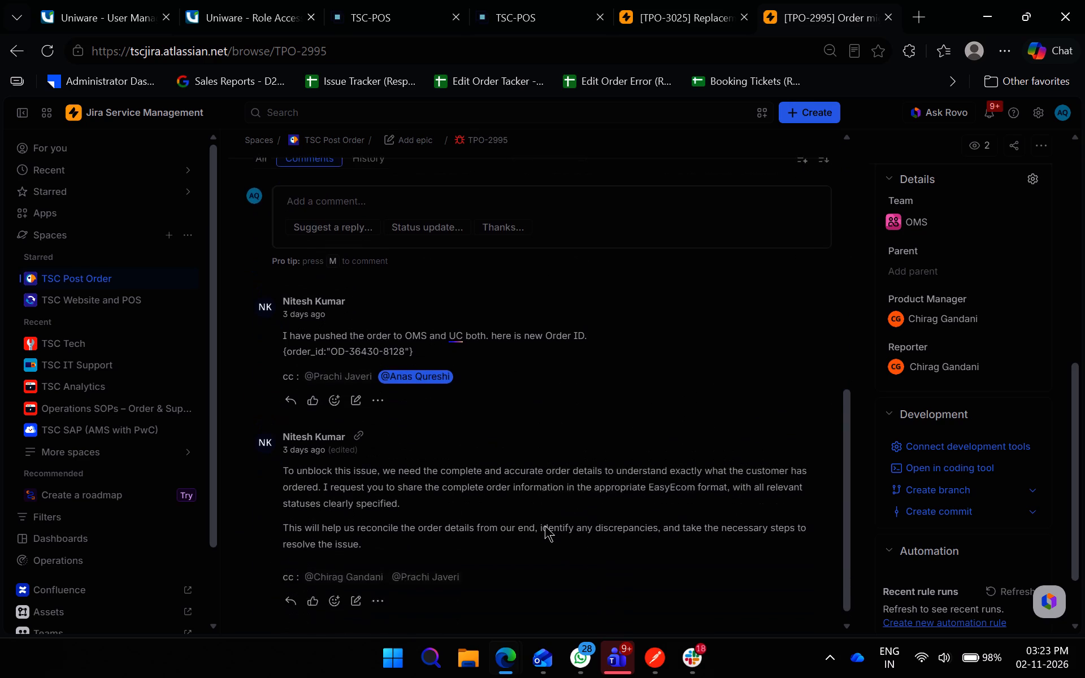
scroll(545, 525, "up", 7)
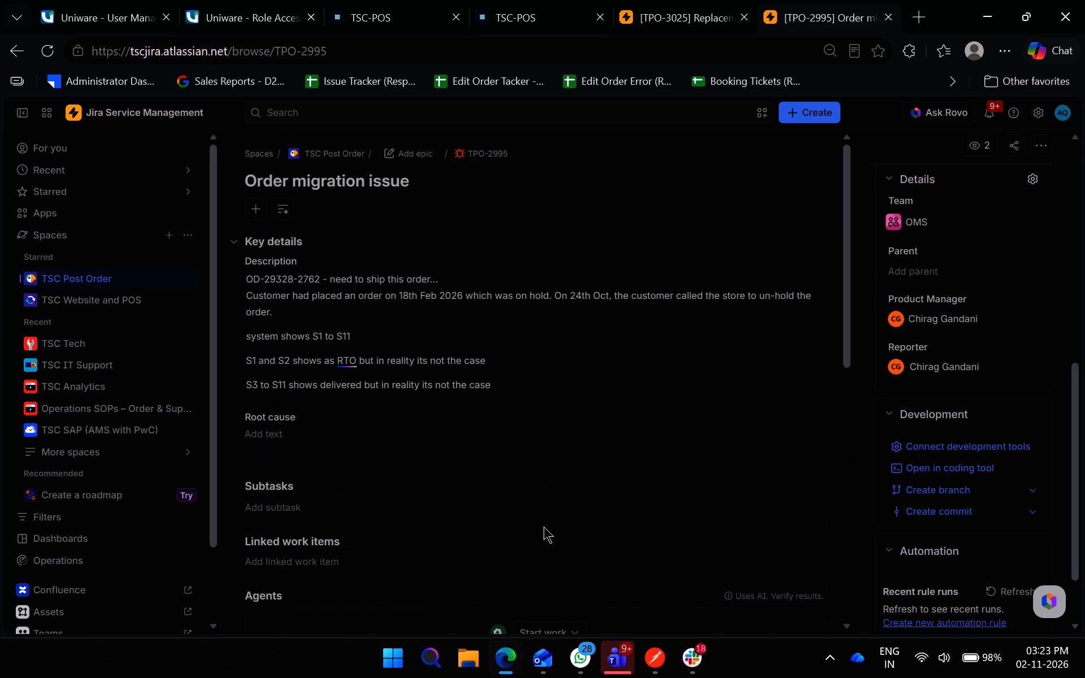
Re-examine ticket TPO-3025's shipment details, status table, linked work items and duplicate-ticket comment.
left_click(712, 0)
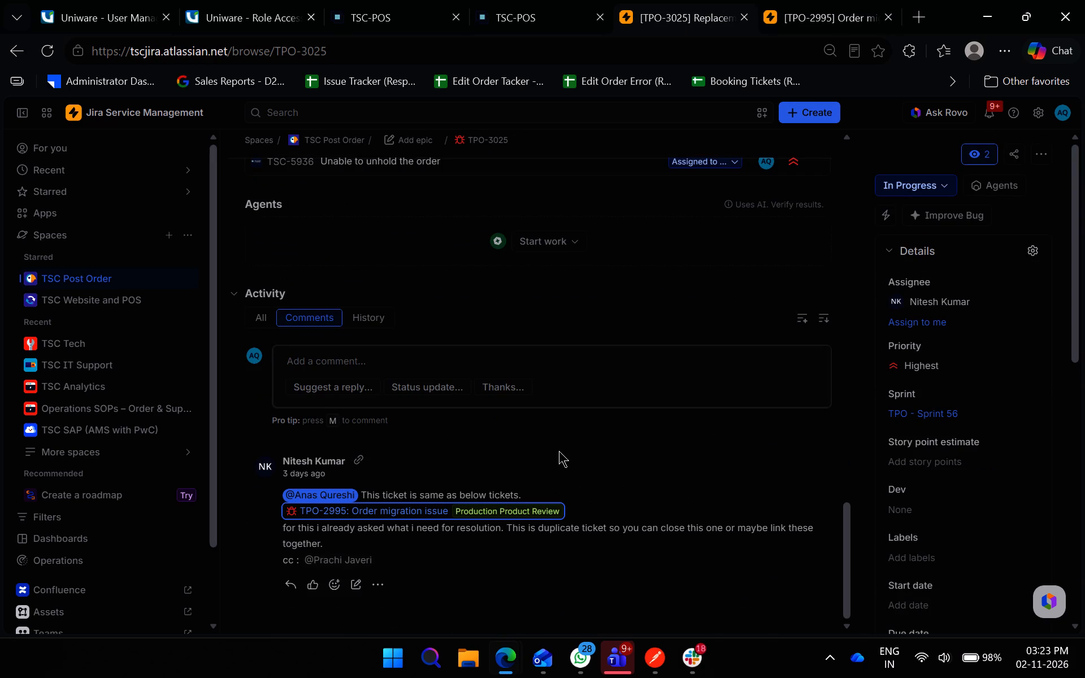
scroll(556, 451, "up", 10)
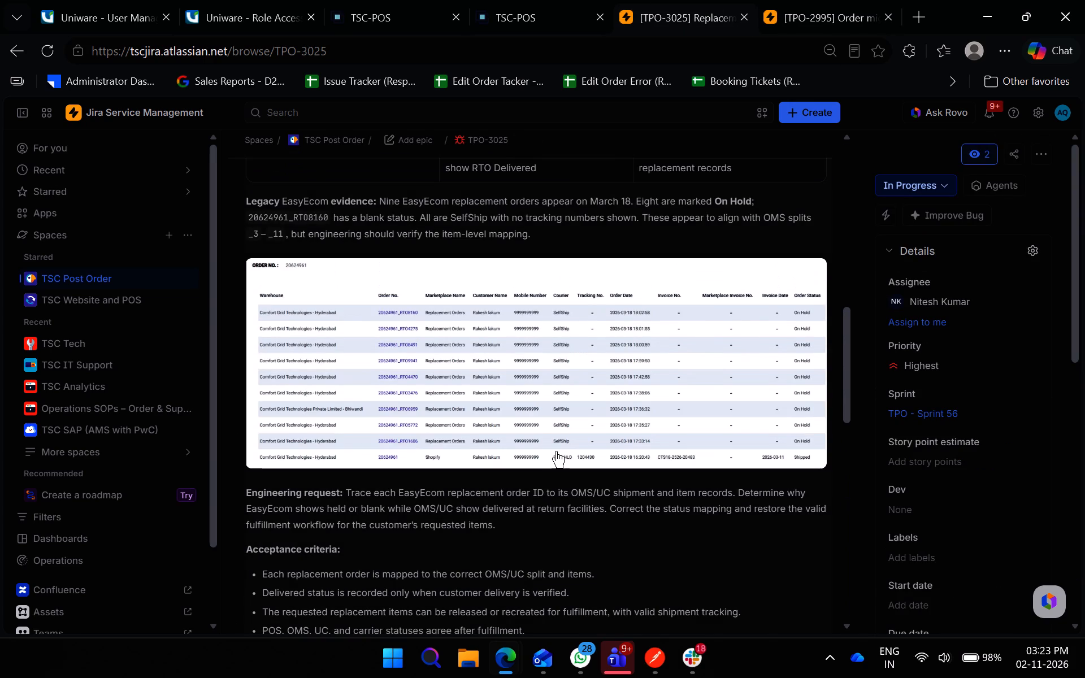
scroll(556, 451, "up", 5)
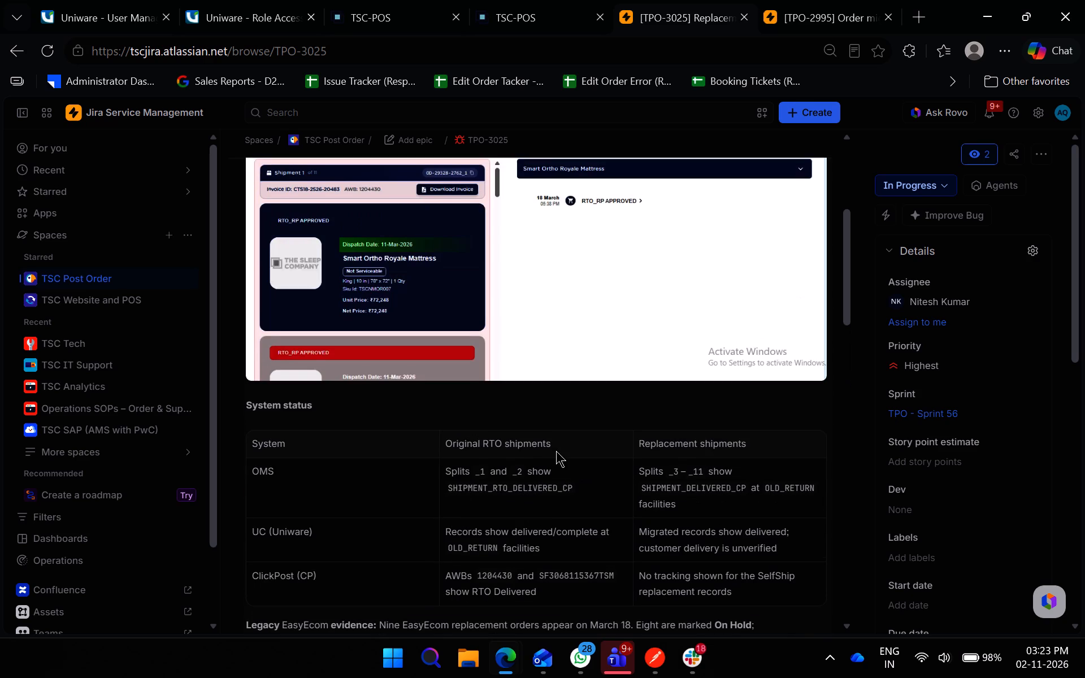
scroll(556, 451, "down", 1)
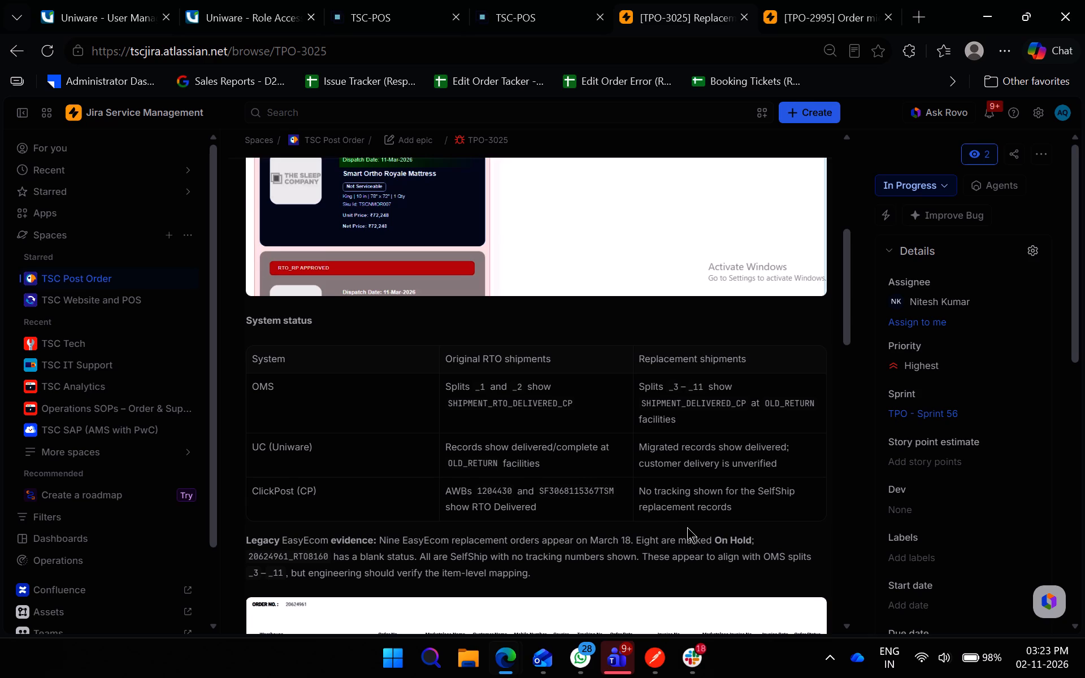
scroll(687, 527, "down", 12)
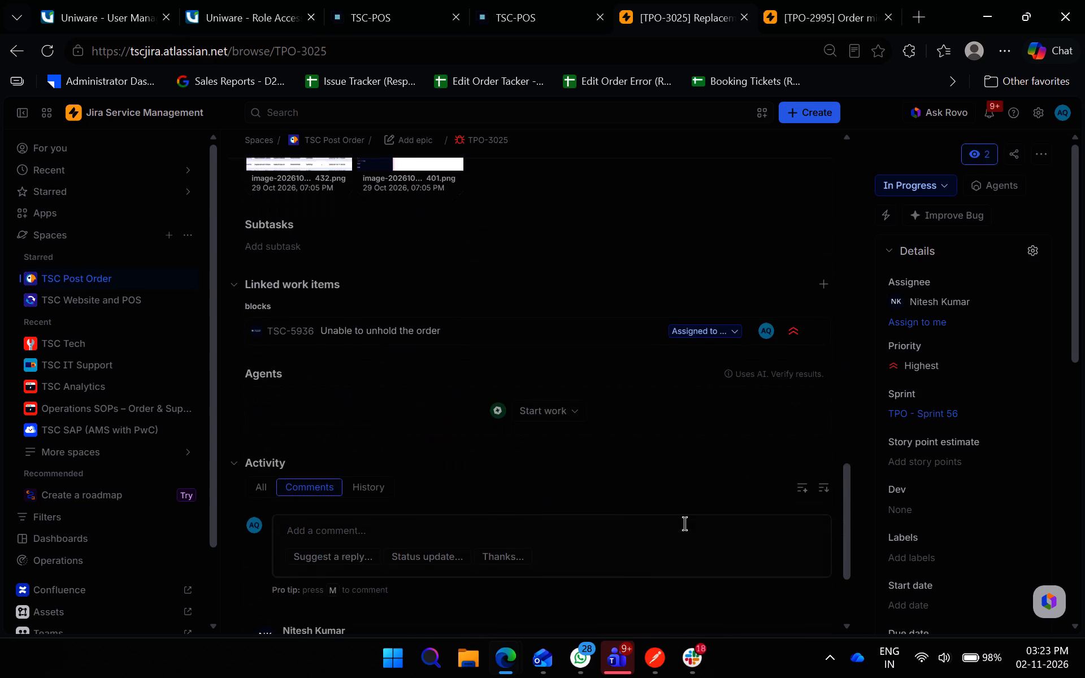
scroll(684, 523, "down", 2)
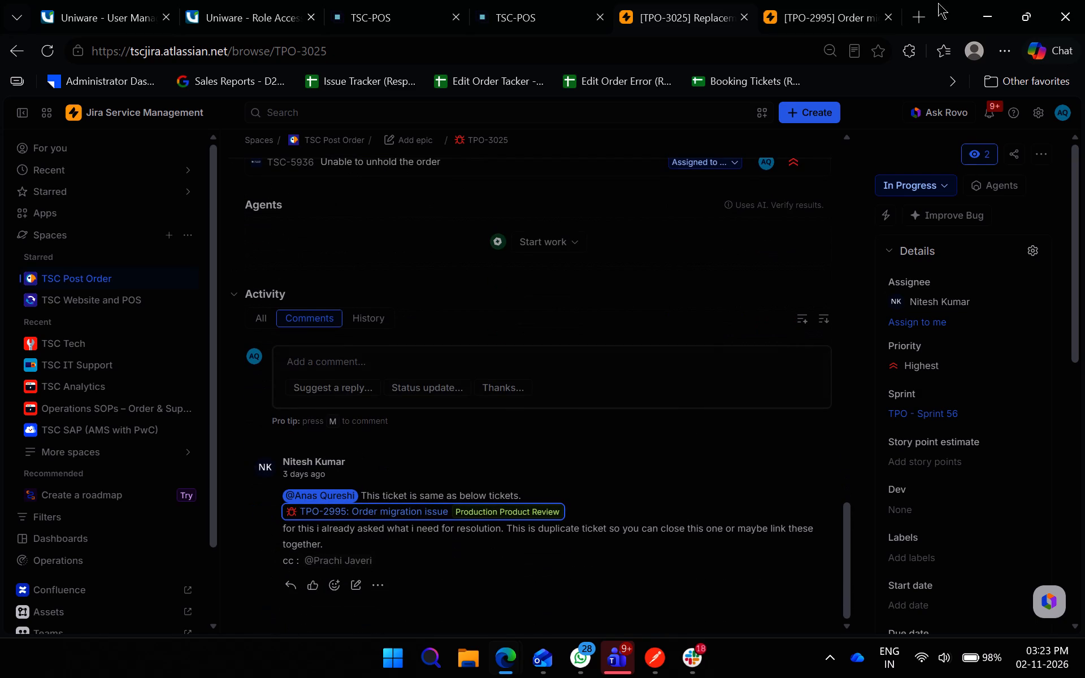
Compare the description and comments of TPO-2995 with the duplicate-ticket comment on TPO-3025.
left_click(862, 0)
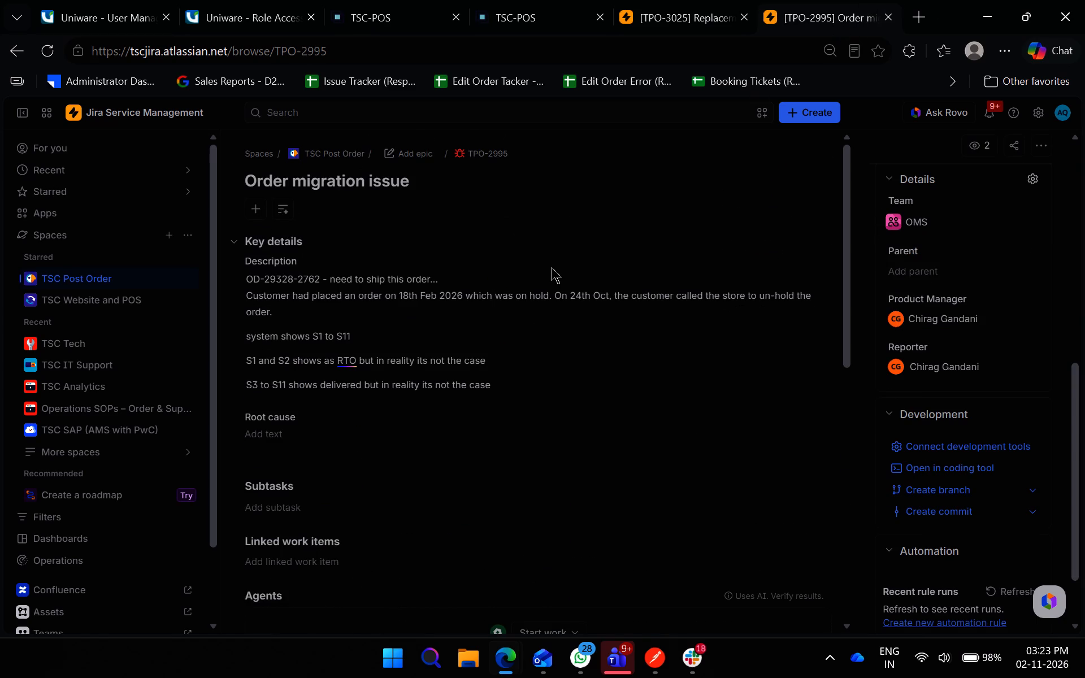
left_click(749, 0)
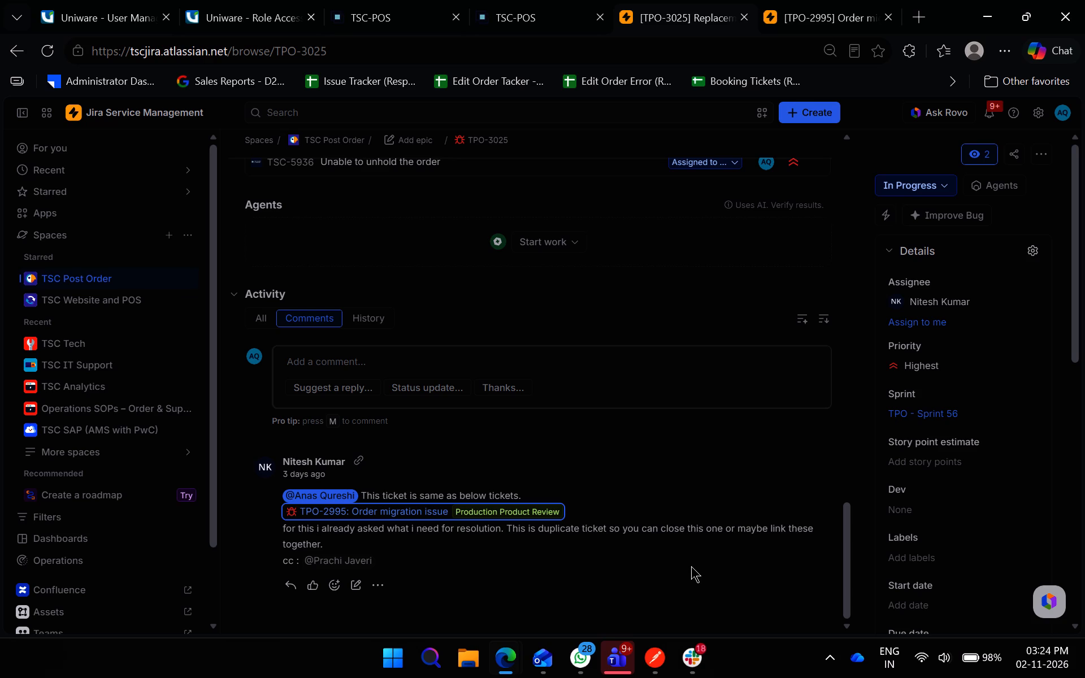
left_click(810, 0)
scroll(545, 610, "down", 8)
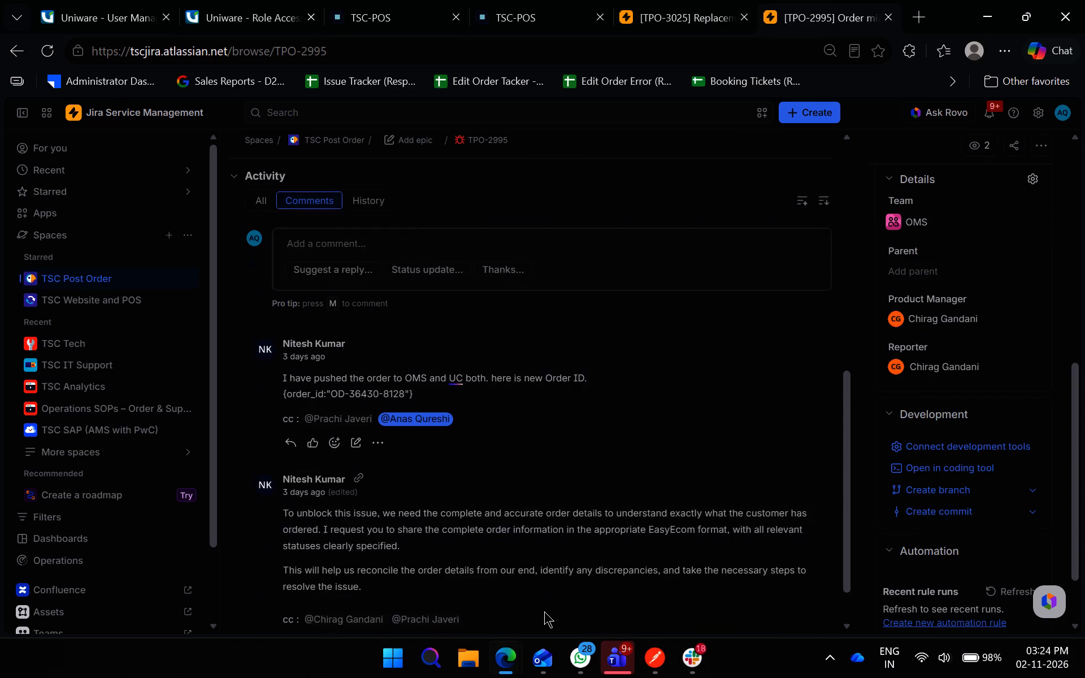
scroll(544, 611, "down", 3)
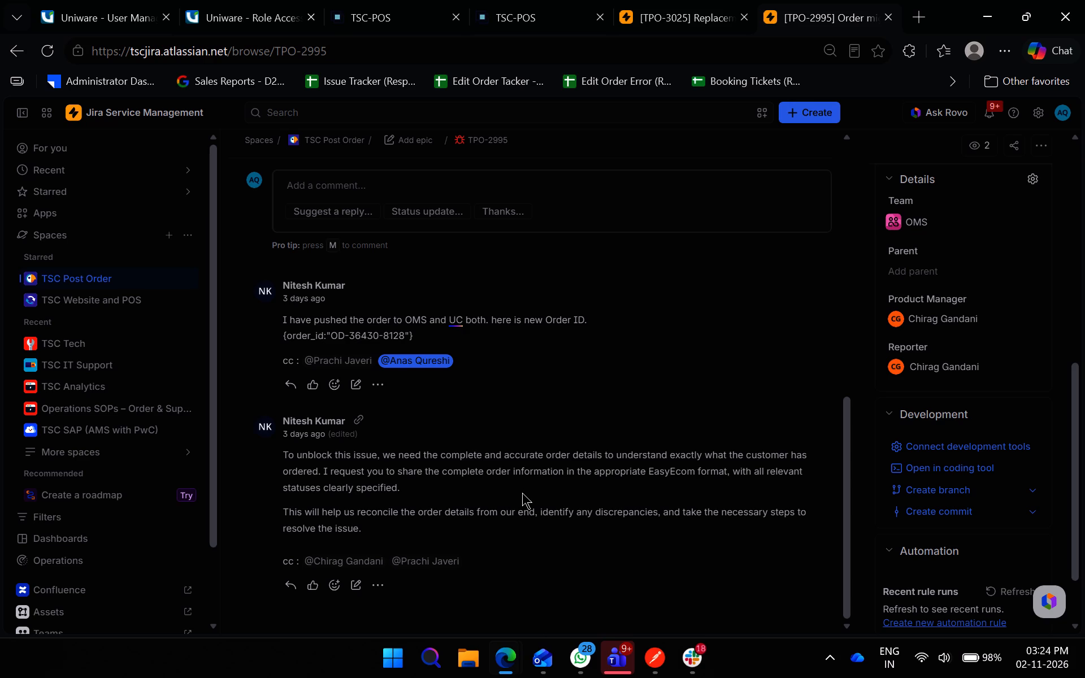
left_click(705, 2)
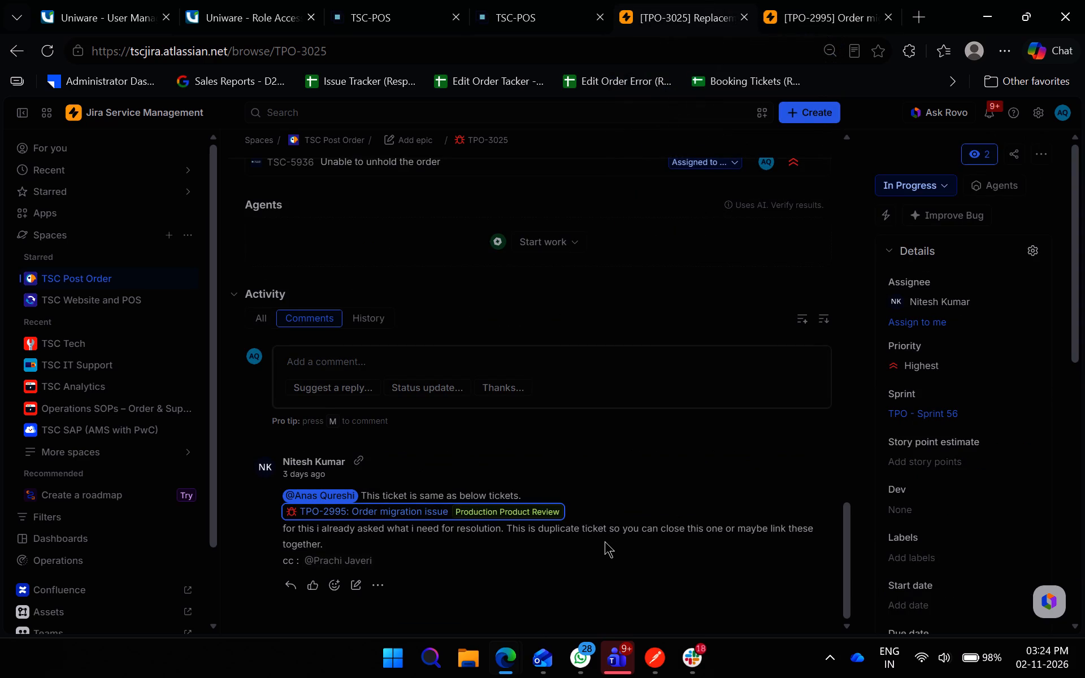
Copy the link to ticket TPO-2995.
left_click(876, 0)
scroll(896, 314, "up", 10)
left_click(513, 137)
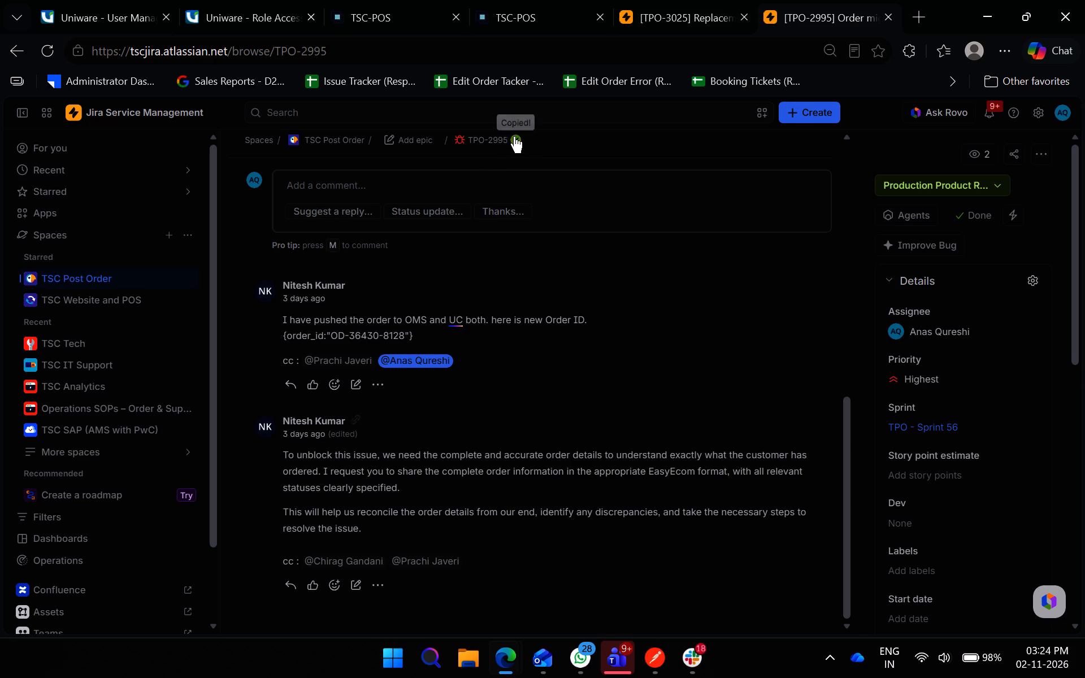
Link TPO-3025 to TPO-2995 with the "duplicates" relationship in its linked work items.
left_click(656, 0)
scroll(484, 392, "up", 4)
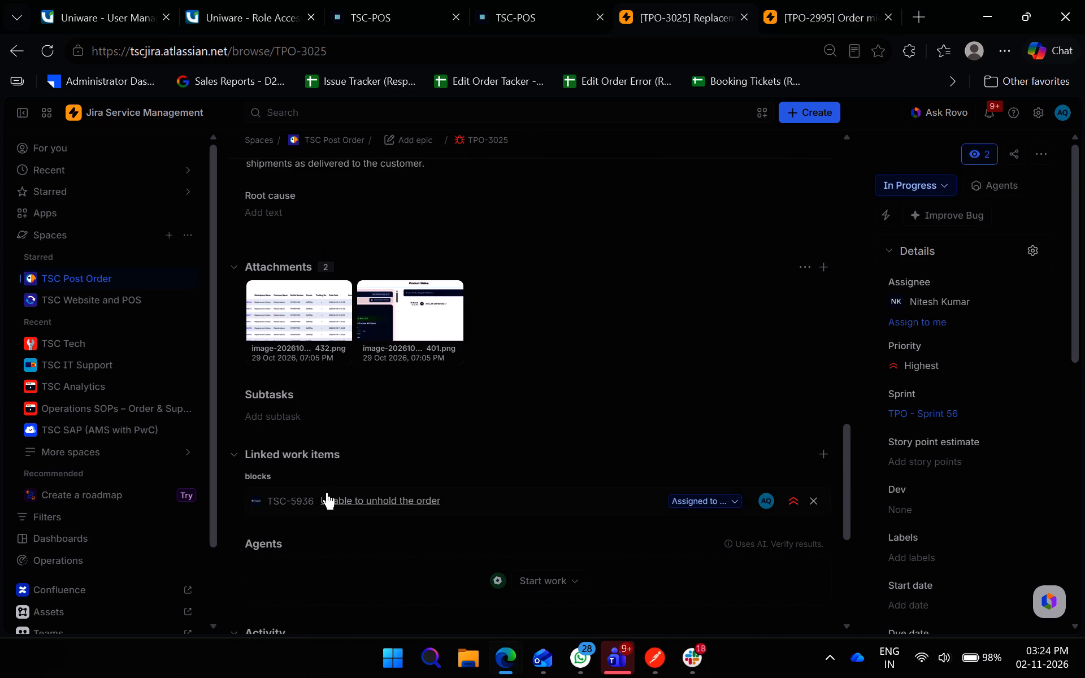
left_click(817, 453)
left_click(303, 544)
type("dup")
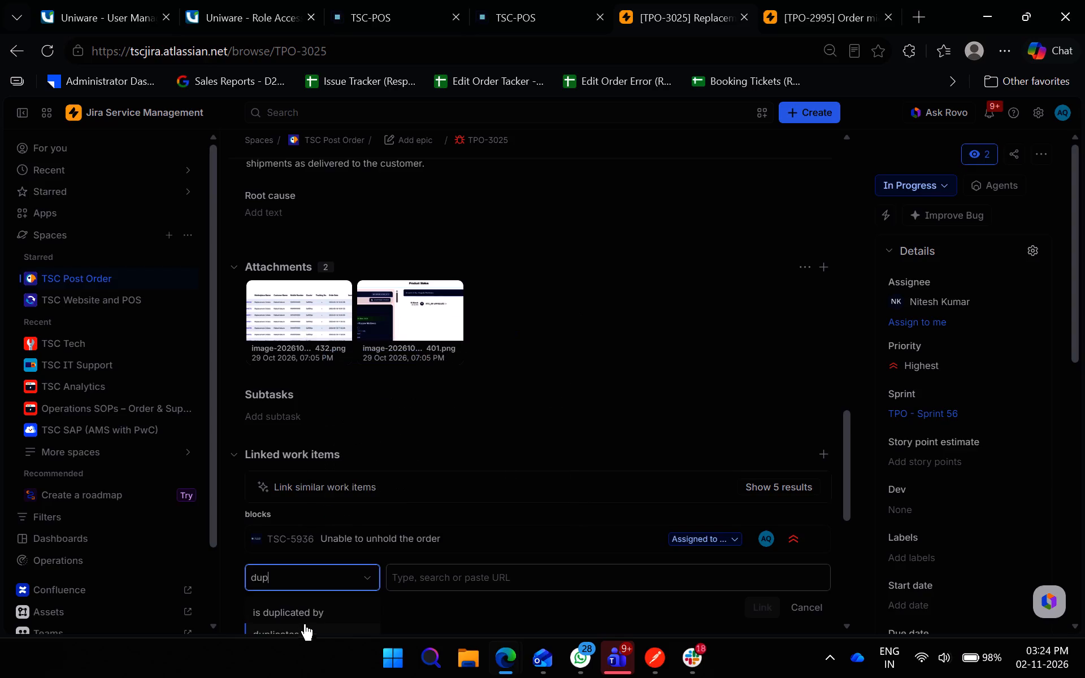
left_click(309, 615)
left_click(338, 586)
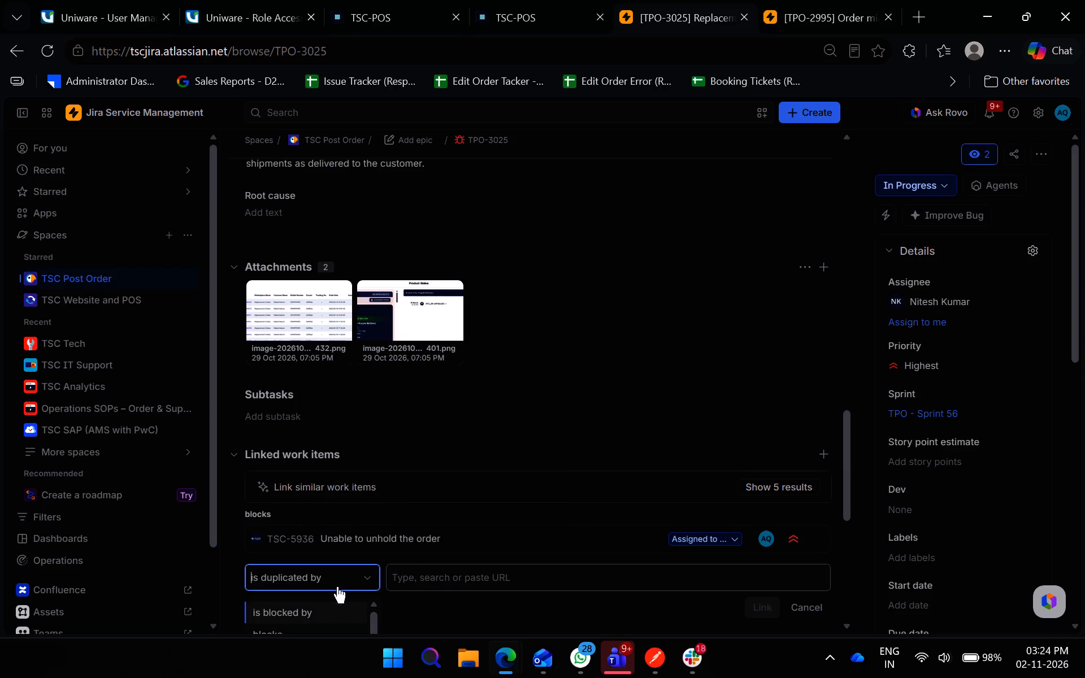
key("d")
key("u")
key("p")
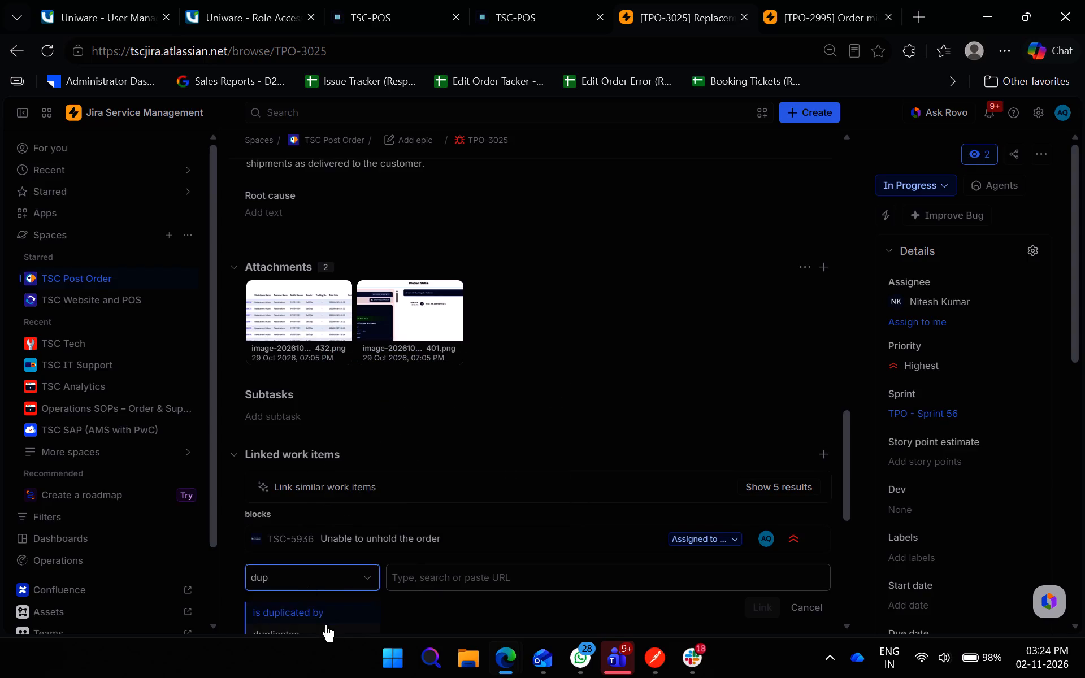
left_click(325, 625)
left_click(452, 582)
key("ctrl+v")
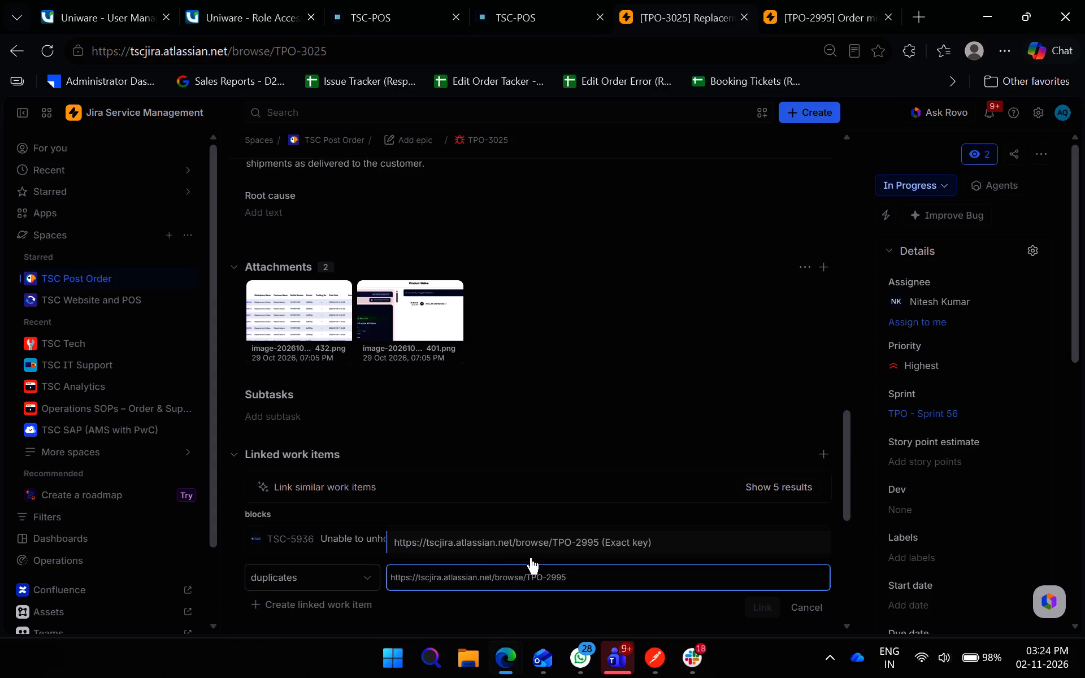
left_click_drag(528, 577, 386, 578)
key("BackSpace")
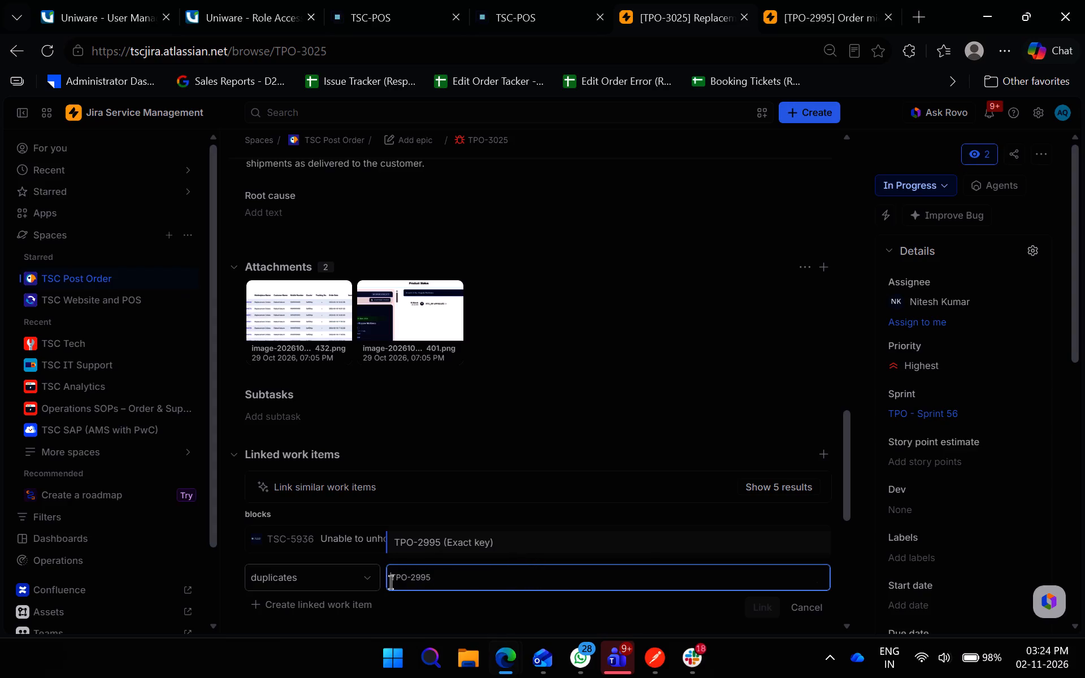
left_click(504, 547)
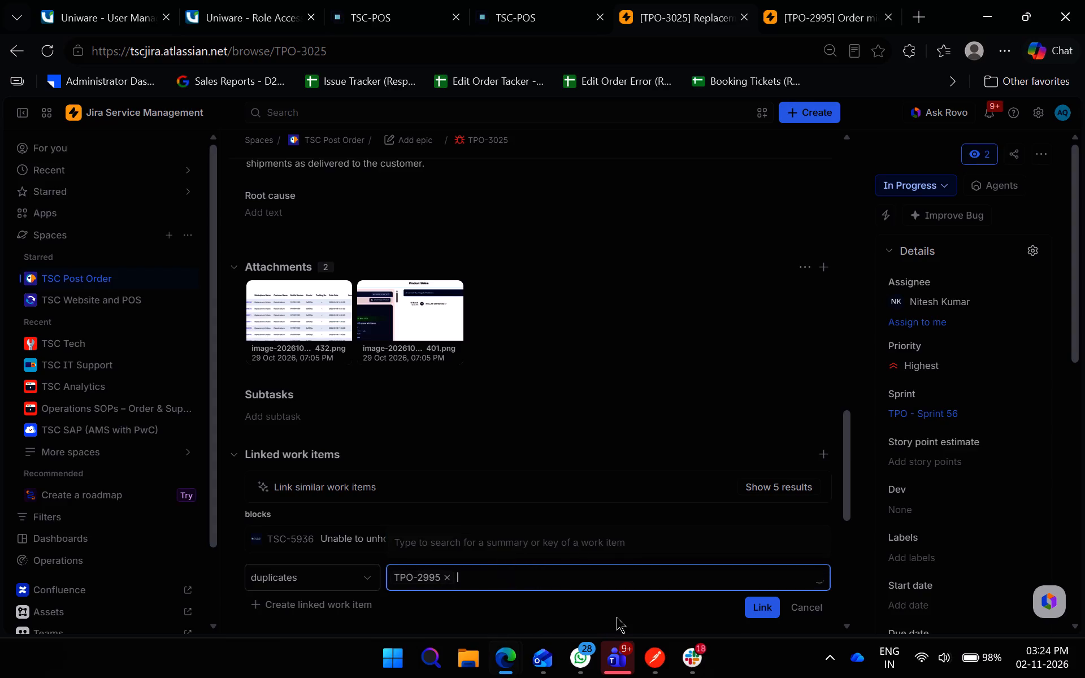
left_click(761, 614)
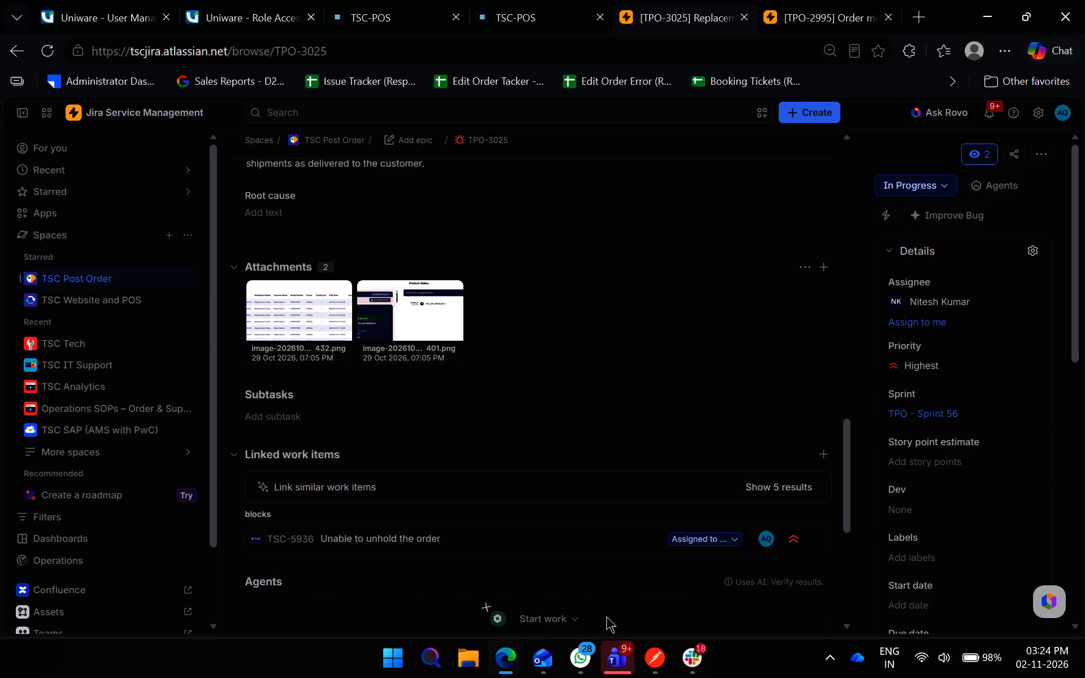
scroll(586, 564, "down", 3)
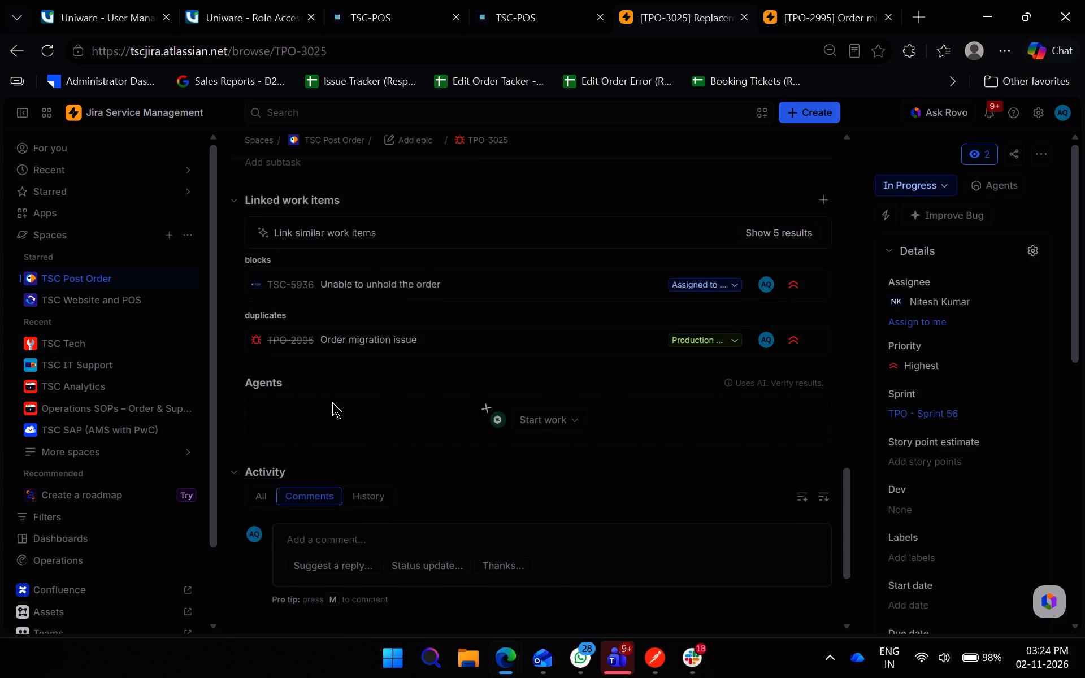
Compare the description, comments and linked work items of TPO-2995 with the linked work items of TPO-3025.
left_click(850, 0)
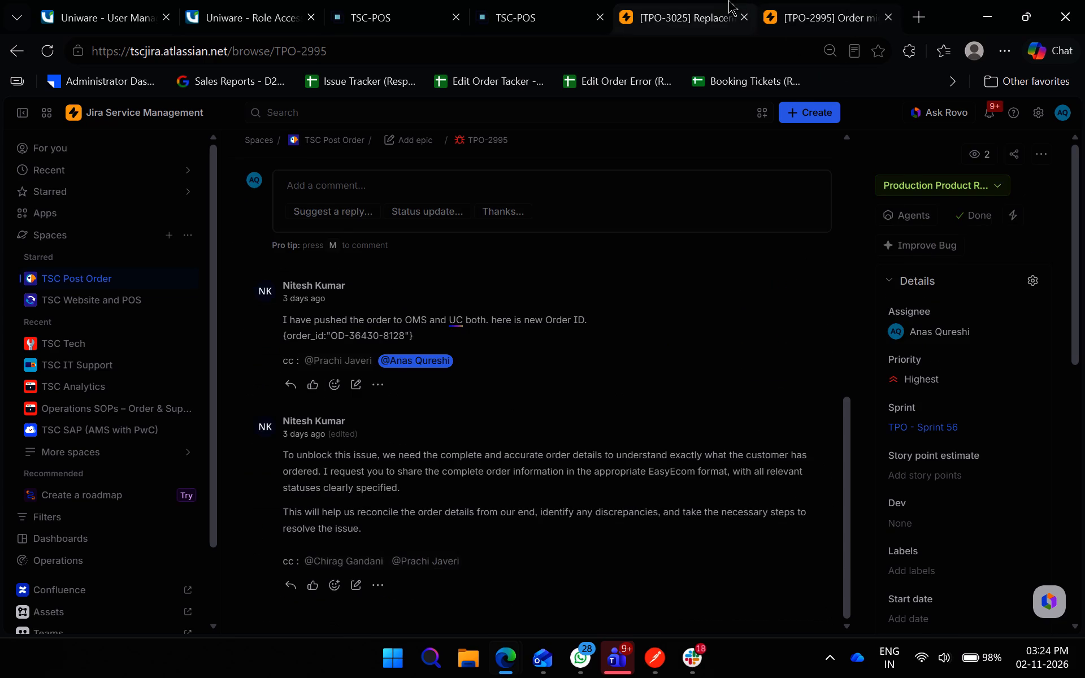
left_click(719, 0)
left_click(787, 0)
scroll(535, 368, "down", 3)
scroll(532, 378, "up", 6)
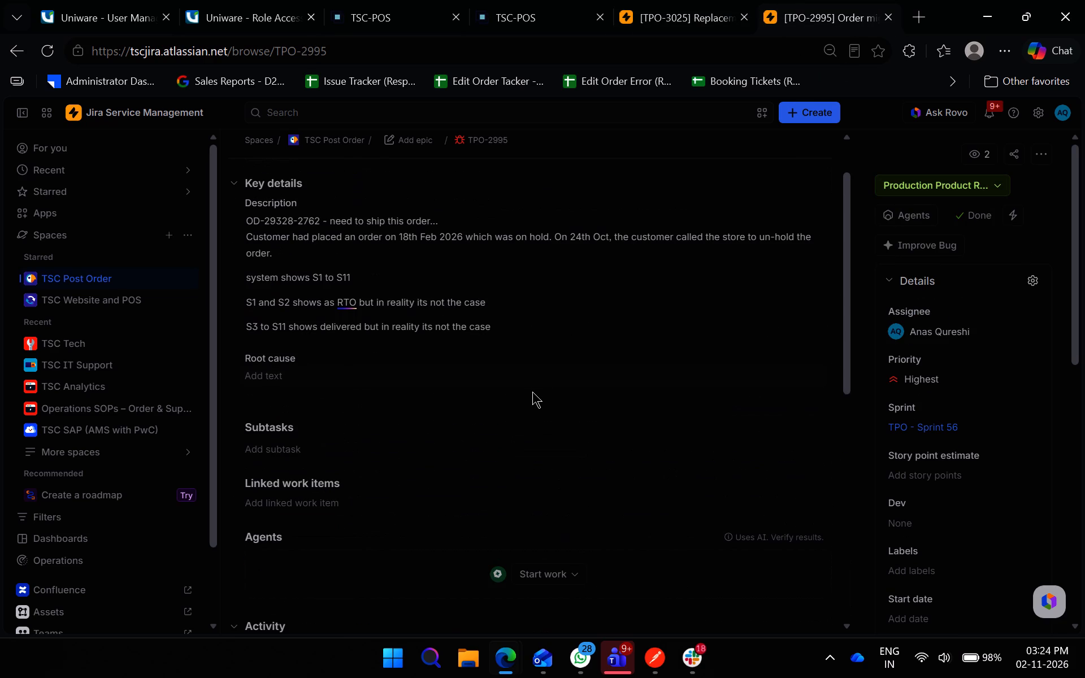
left_click(717, 2)
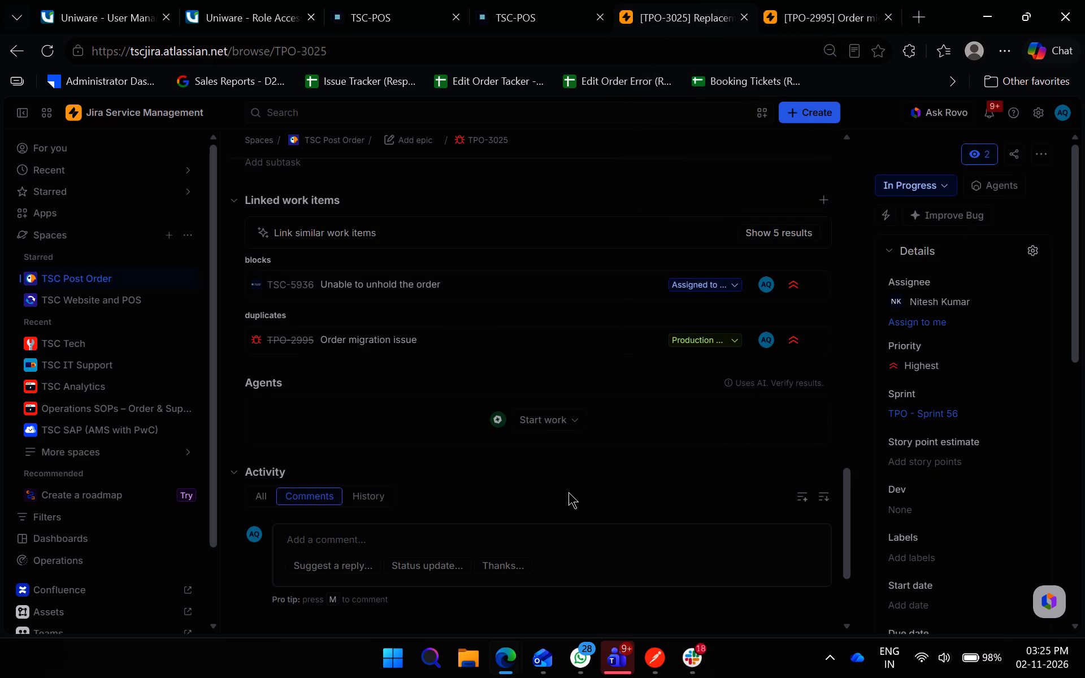
Open the blocked ticket TSC-5936 from TPO-3025's linked work items in a separate browser tab.
right_click(303, 282)
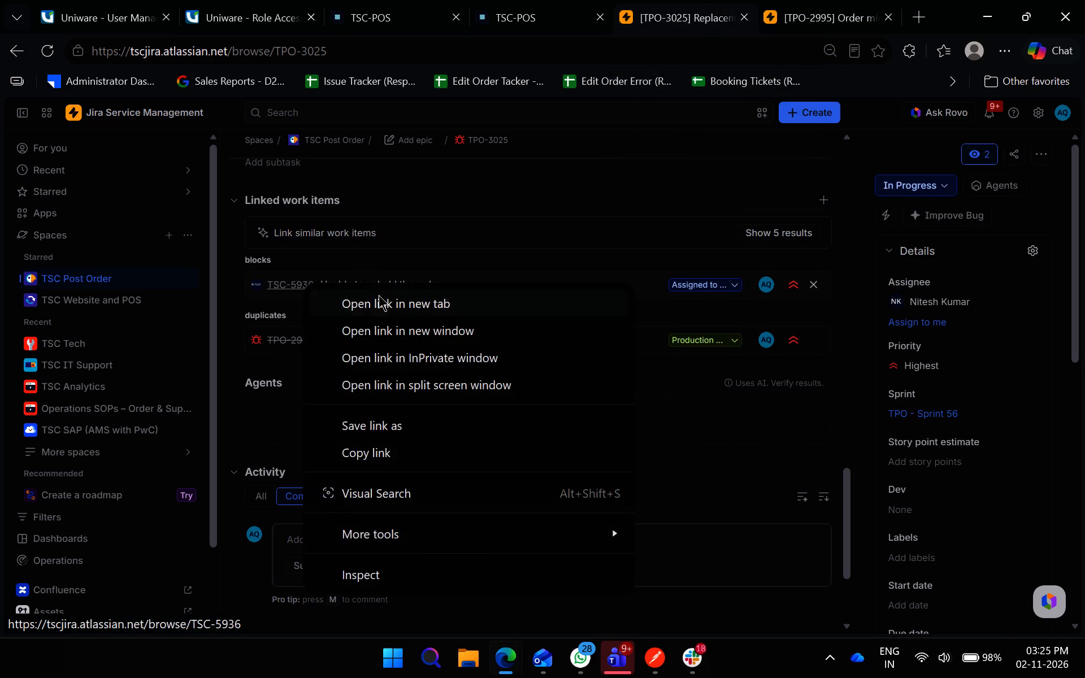
left_click(380, 297)
left_click(783, 0)
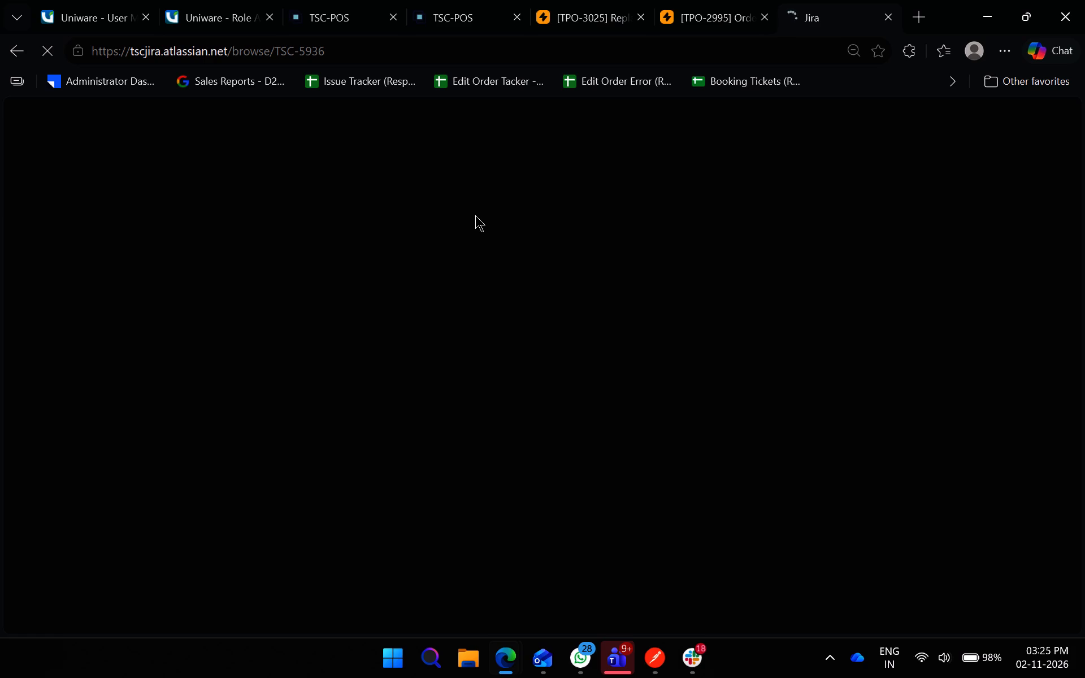
Check the computer's Wi-Fi connection and the available networks, then return to ticket TSC-5936.
left_click(913, 664)
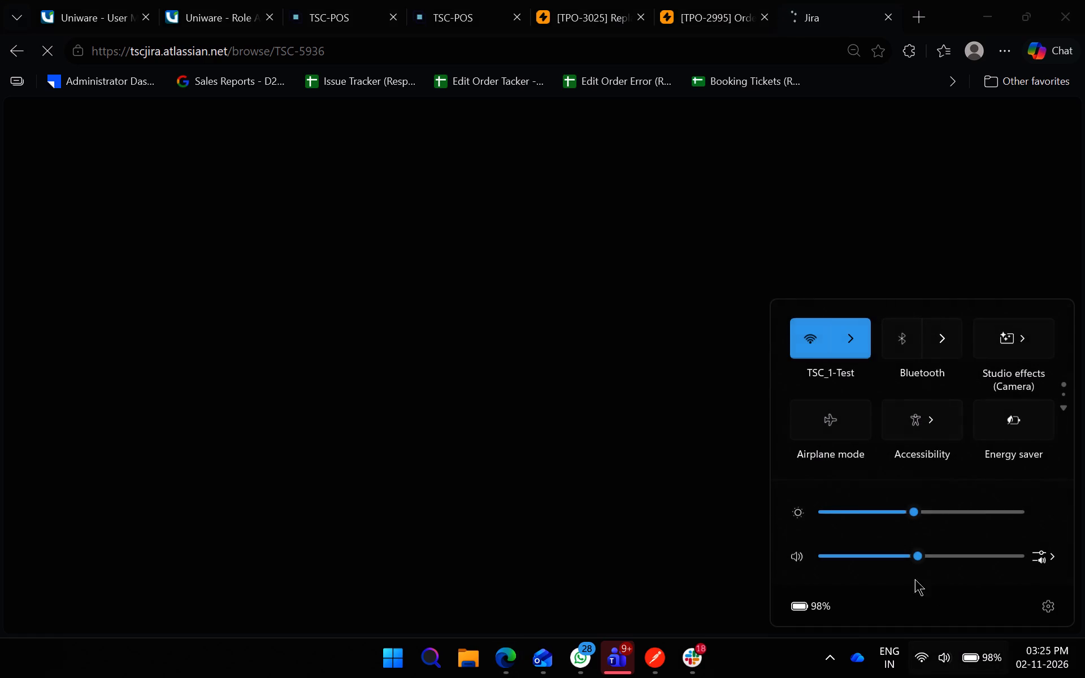
left_click(865, 358)
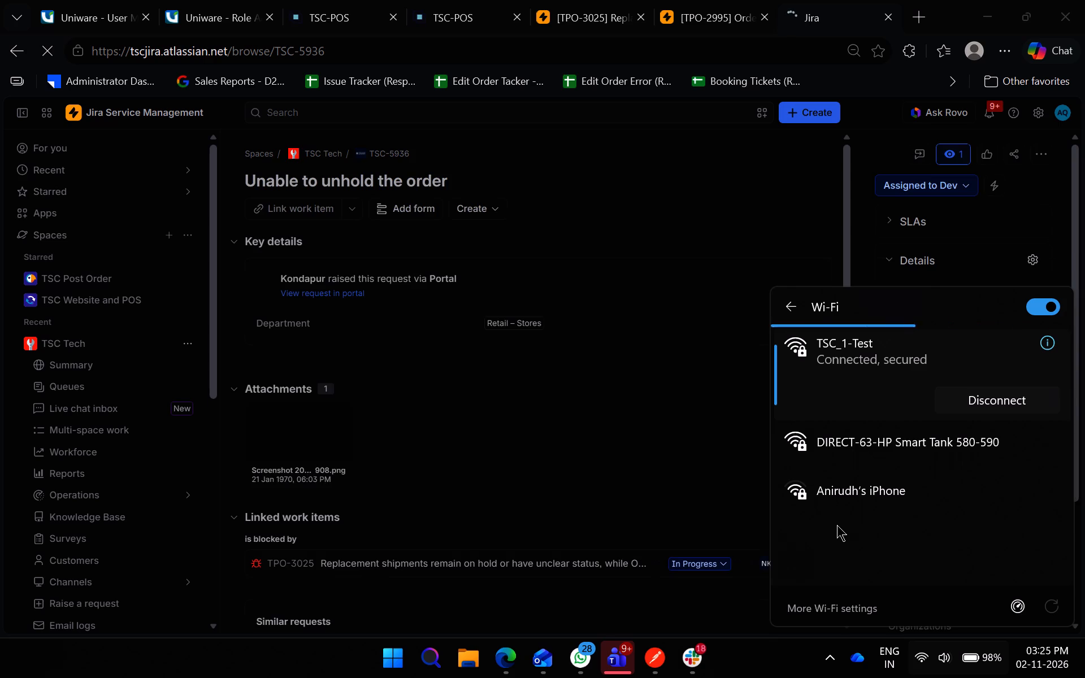
left_click(731, 214)
Review the comments on TSC-5936 and copy the link to that ticket.
scroll(553, 488, "down", 5)
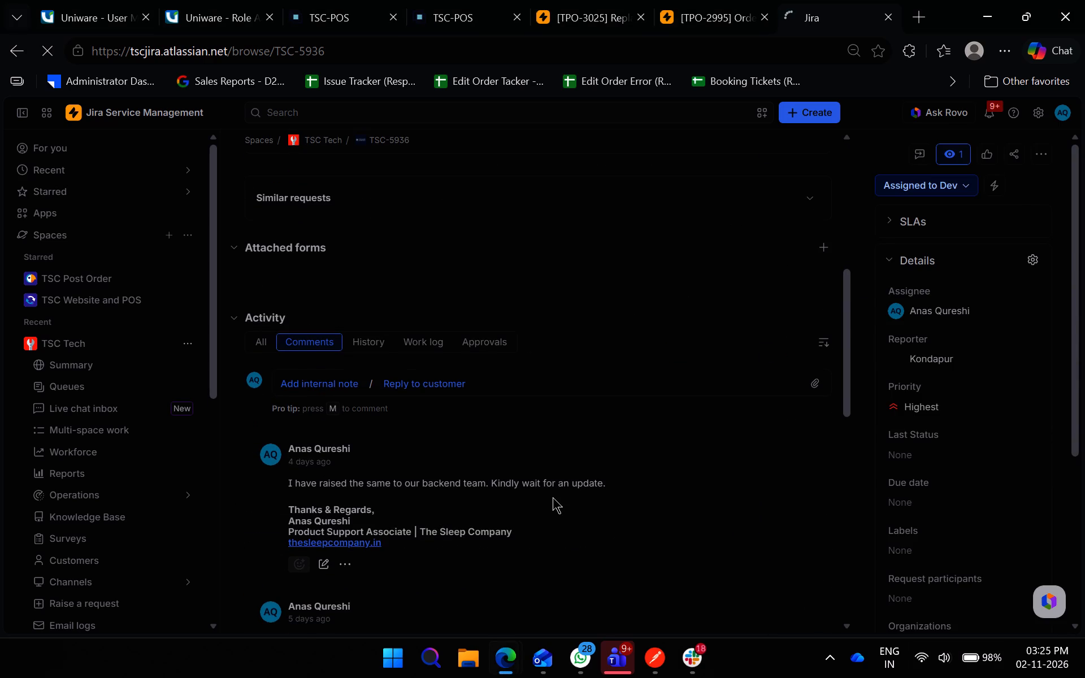
left_click(416, 142)
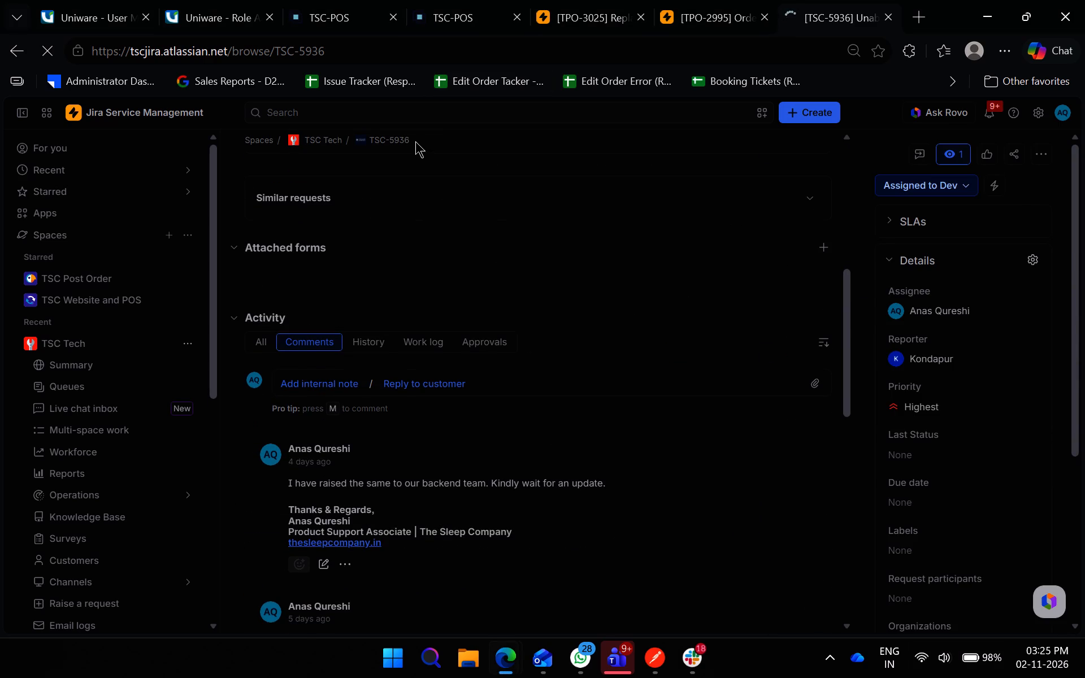
Link TPO-2995 to TSC-5936 "Unable to unhold the order" with the "blocks" relationship in its linked work items.
left_click(695, 0)
scroll(489, 407, "down", 6)
scroll(486, 417, "up", 3)
left_click(280, 249)
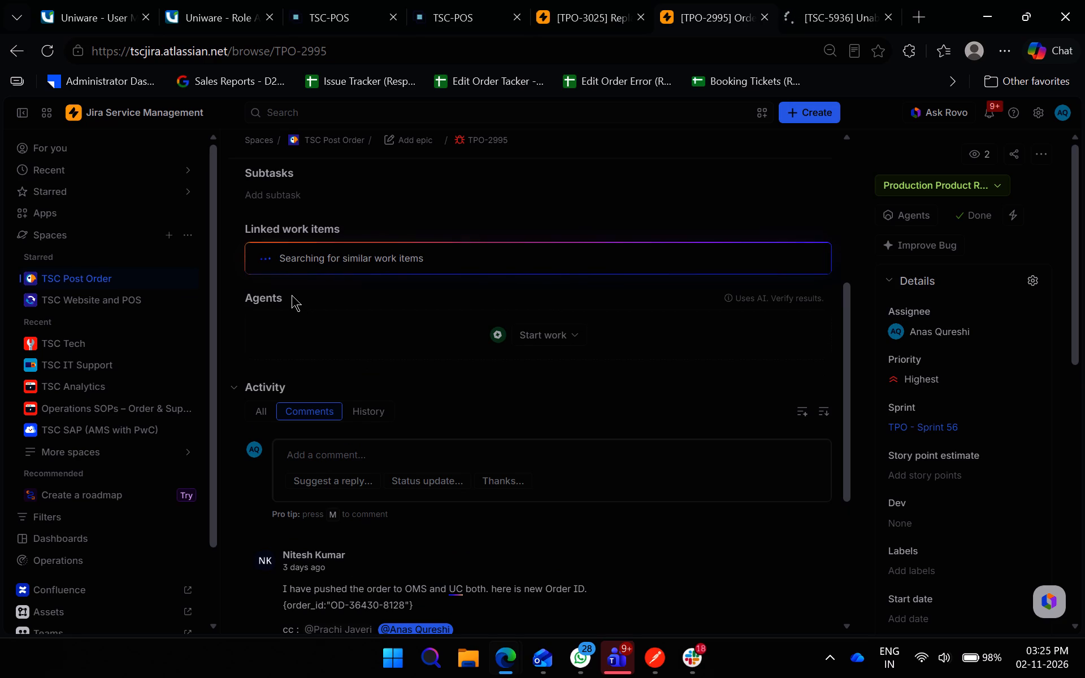
scroll(523, 215, "up", 1)
scroll(524, 284, "up", 1)
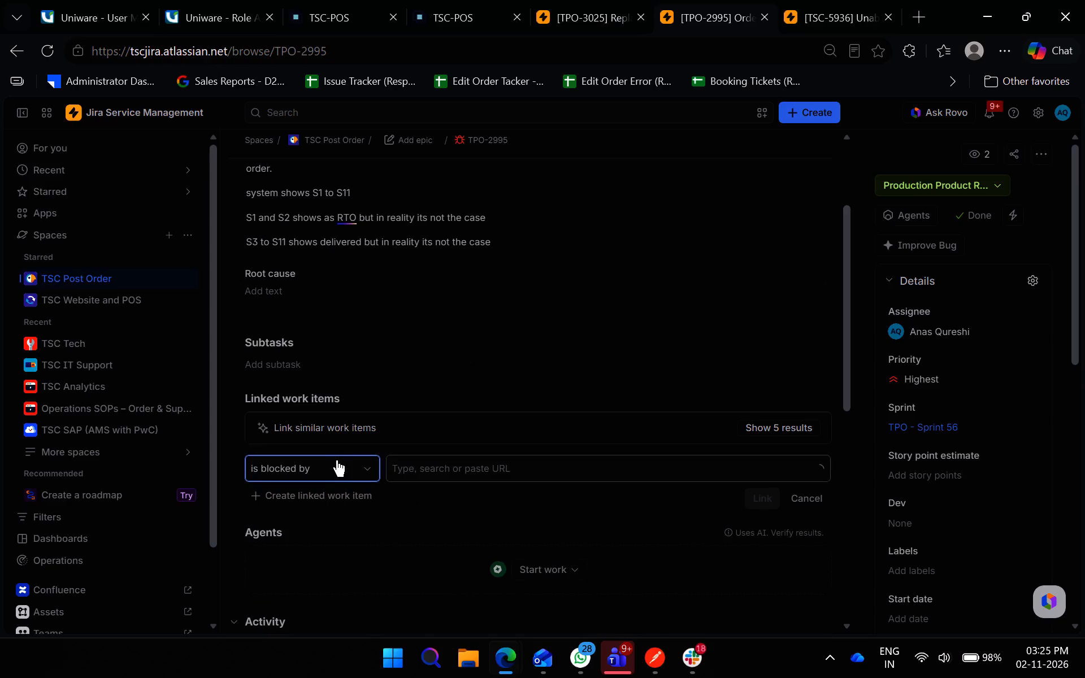
left_click(337, 460)
left_click(285, 527)
left_click(571, 468)
key("ctrl+v")
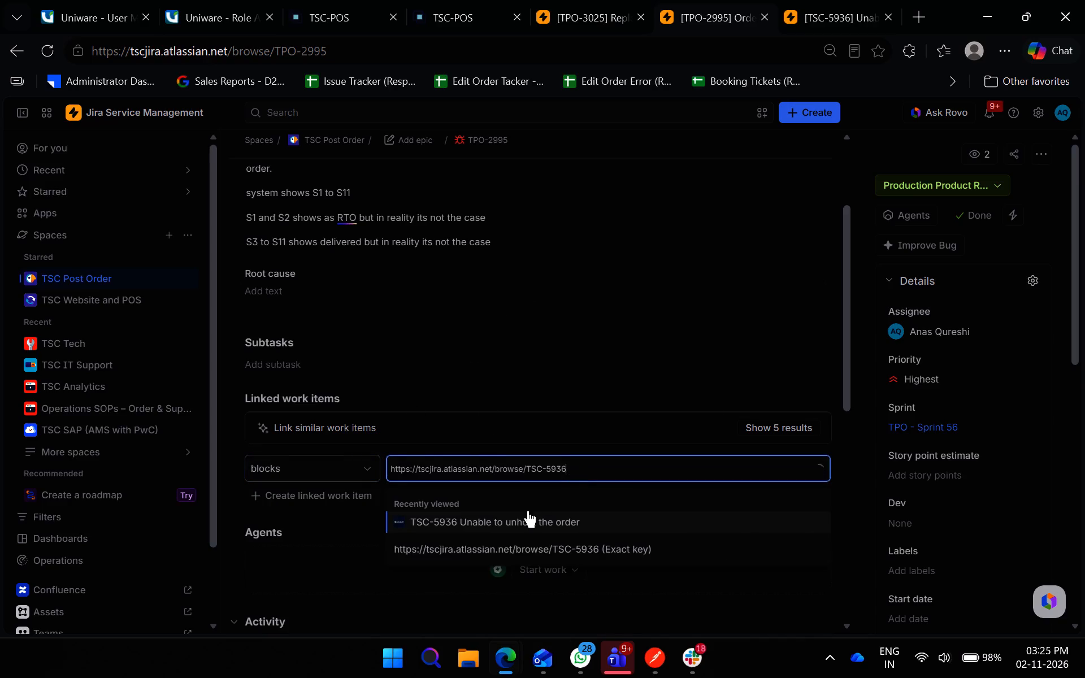
left_click(527, 512)
left_click(599, 390)
left_click(753, 499)
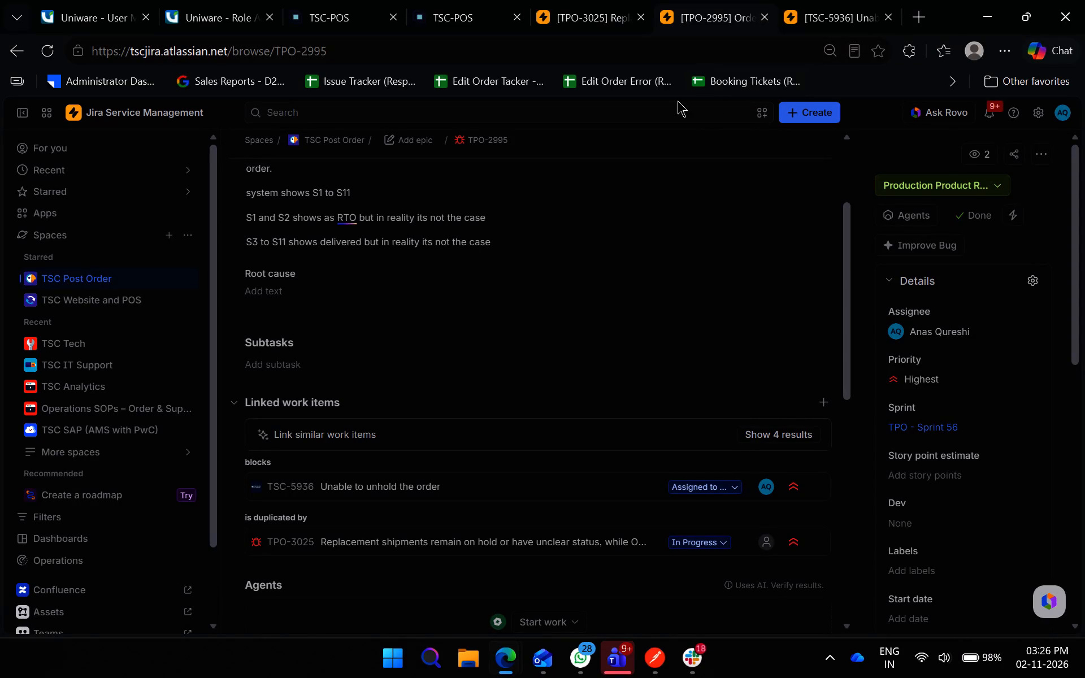
Copy the link to ticket TPO-3025.
left_click(633, 0)
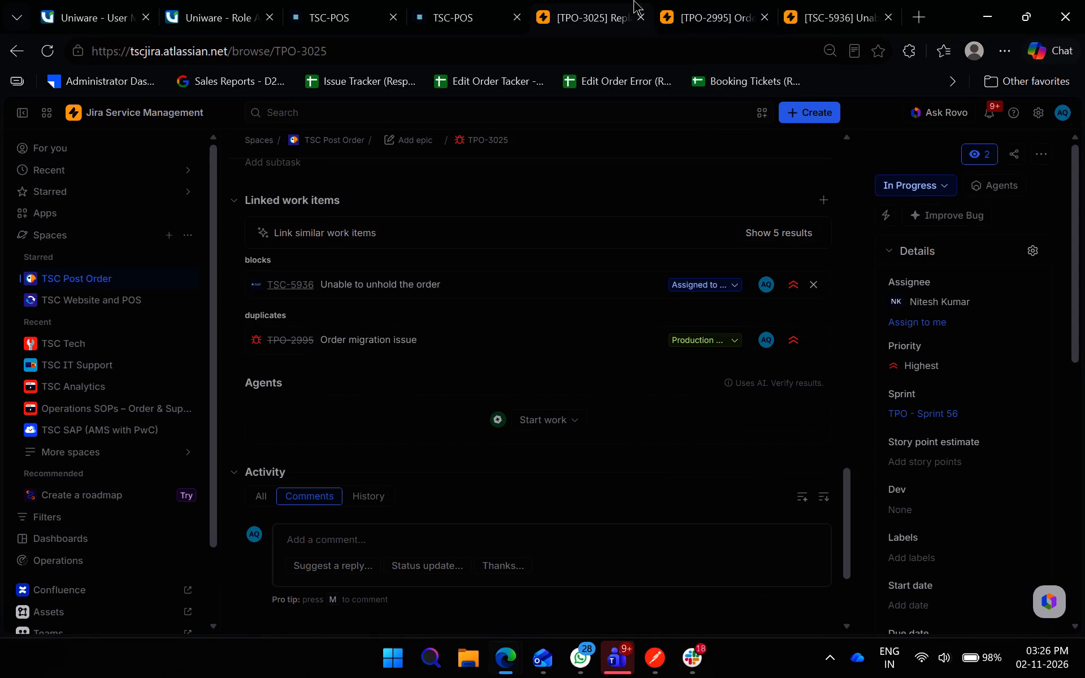
scroll(488, 579, "down", 6)
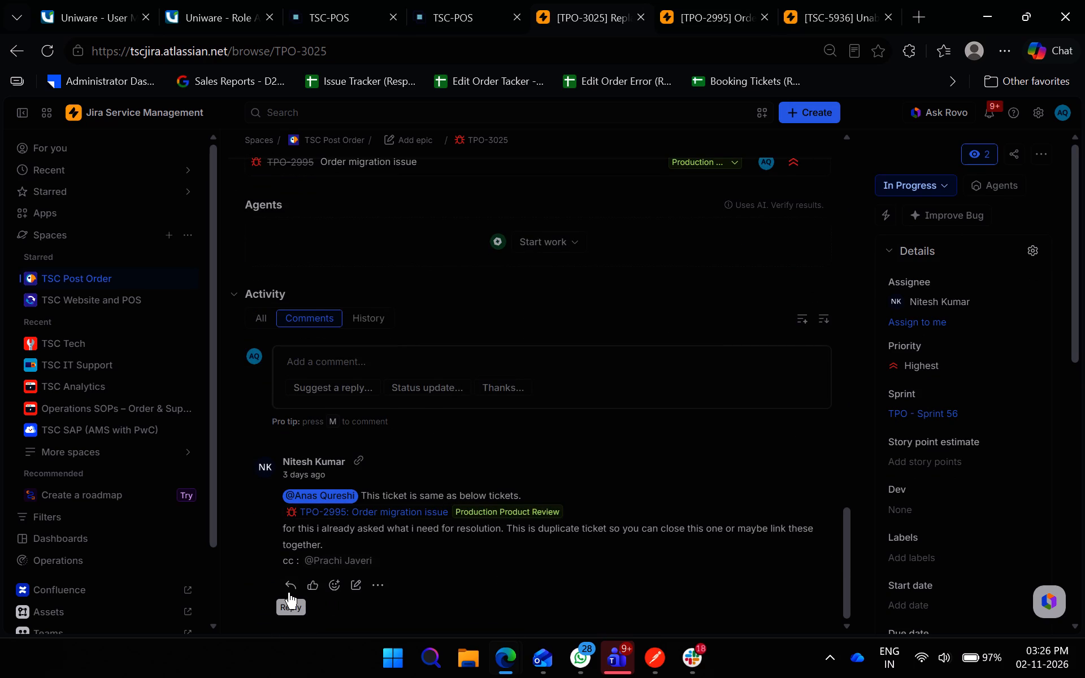
left_click(743, 0)
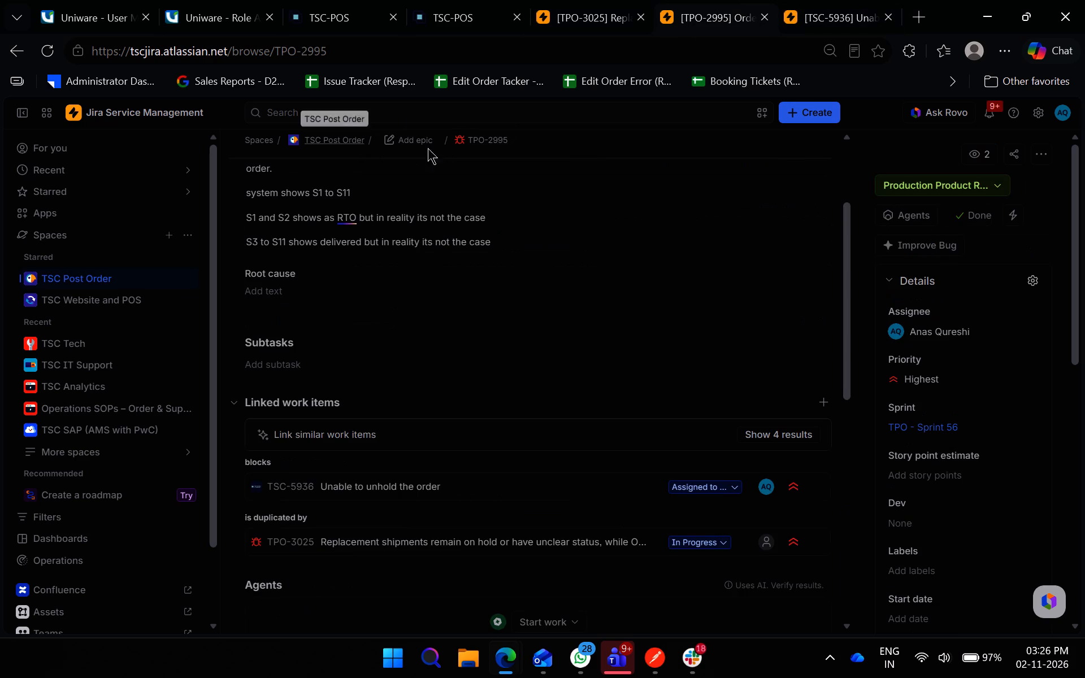
left_click(582, 0)
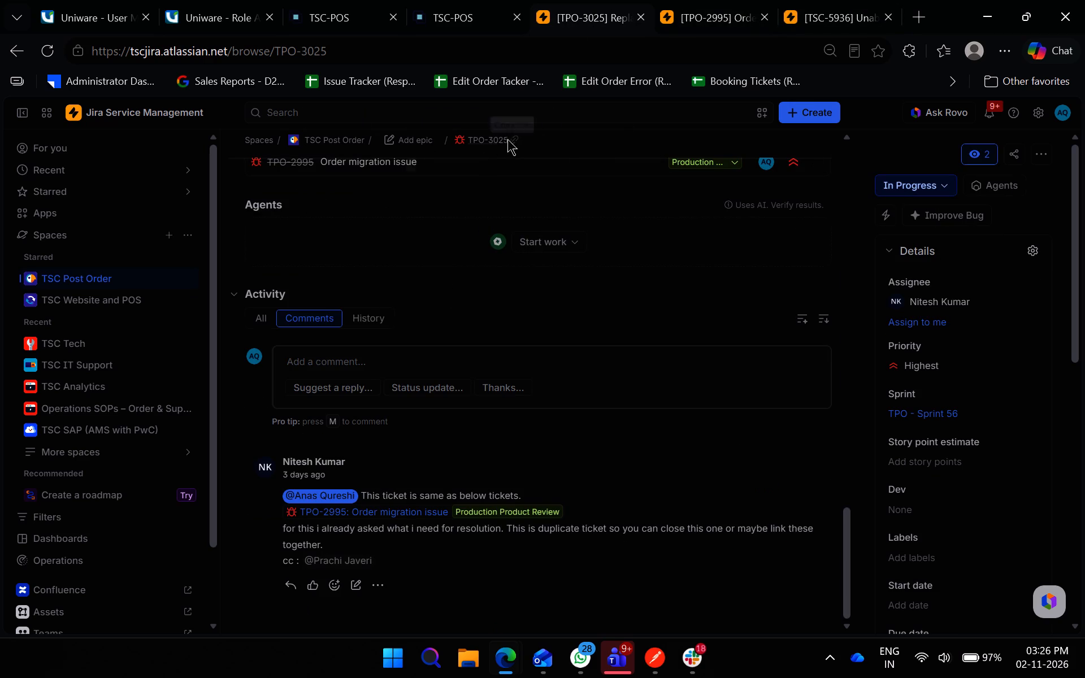
left_click(516, 141)
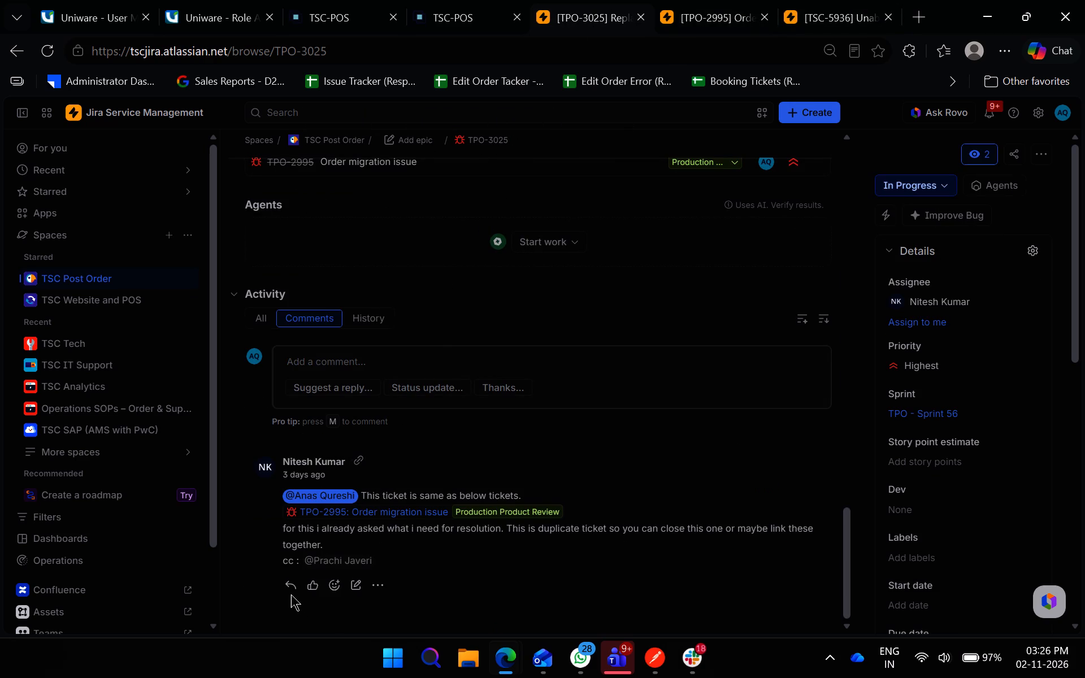
Draft a reply to the duplicate-ticket comment on TPO-3025: "Marking this ticket as duplicate as it will create confusion".
left_click(292, 587)
scroll(478, 592, "down", 3)
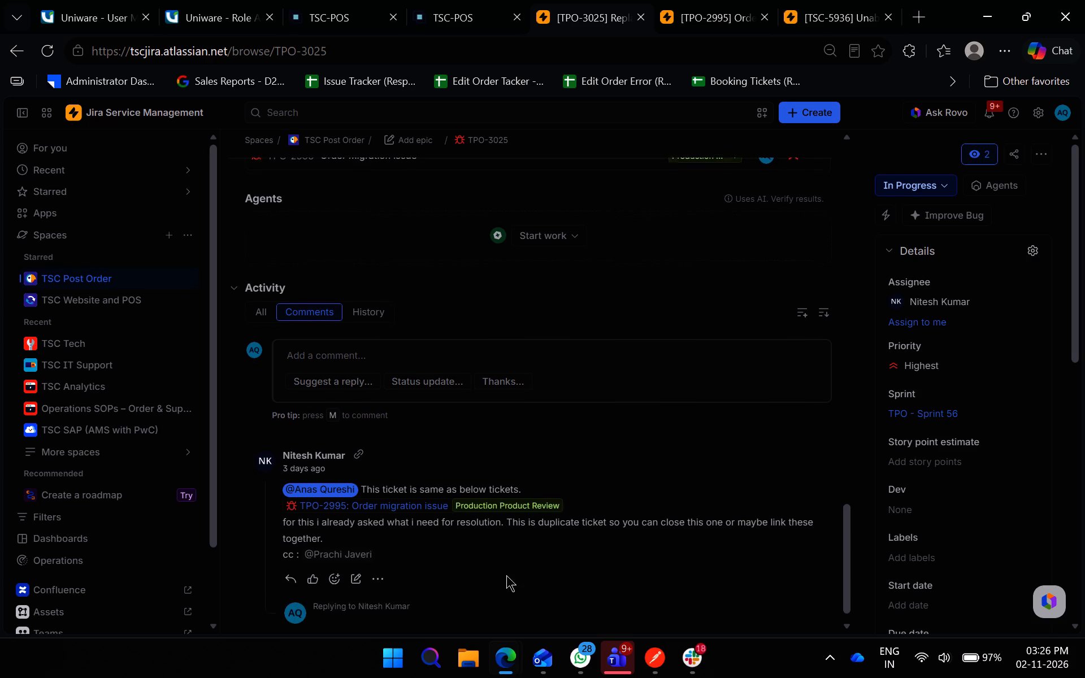
scroll(559, 549, "down", 3)
type("Makr")
key("BackSpace")
key("BackSpace")
type("rking t")
key("h")
key("i")
type("s ticket as duplicate")
key("space")
type("to")
key("space")
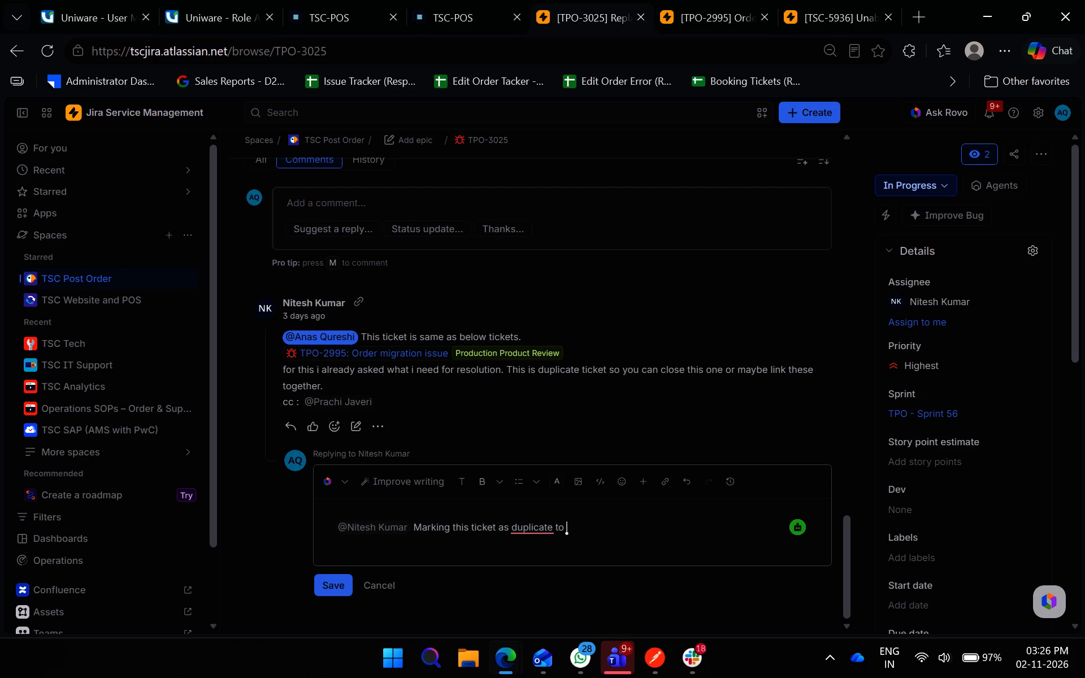
key("BackSpace")
key("BackSpace")
key("BackSpace")
type("as it will create confusion")
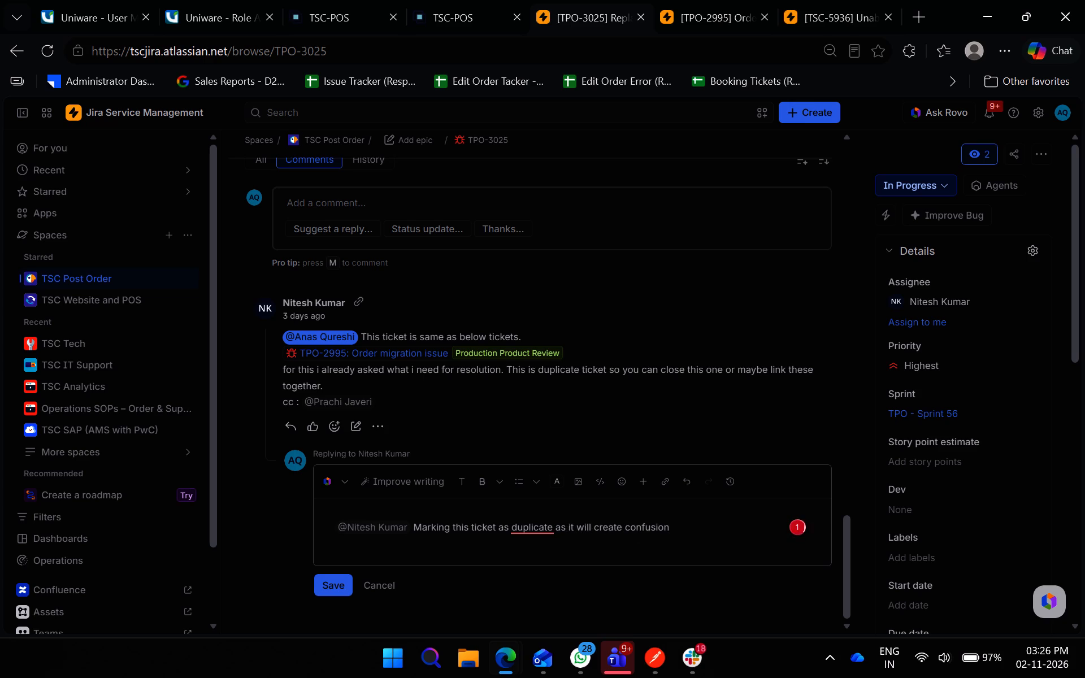
key("minus")
key("BackSpace")
type("m")
key("space")
key("BackSpace")
key("BackSpace")
Complete the reply with "- Use" and the copied TPO-3025 link, correct its wording to "as a duplicate,", and post it.
key("space")
type("- Use")
key("space")
key("ctrl+v")
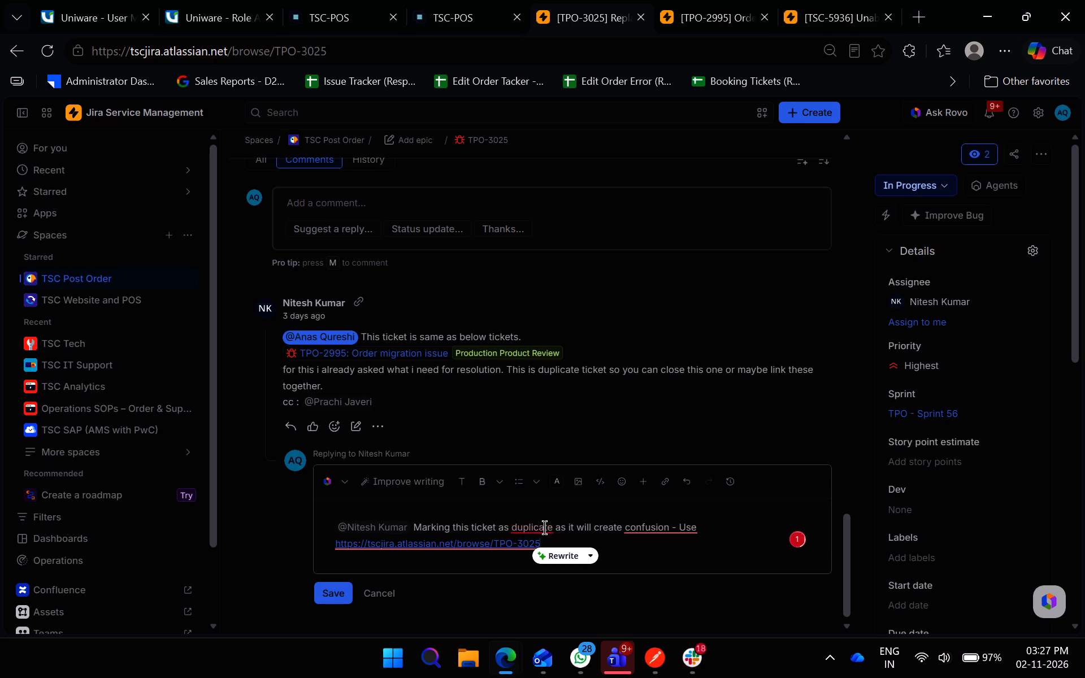
left_click(587, 422)
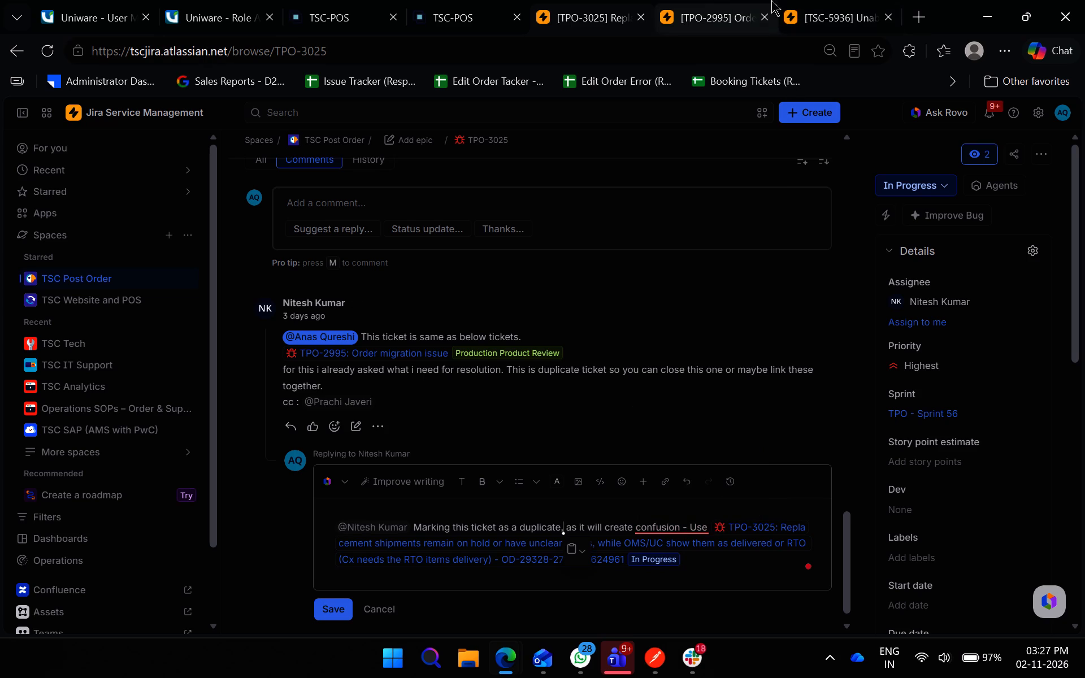
left_click(891, 23)
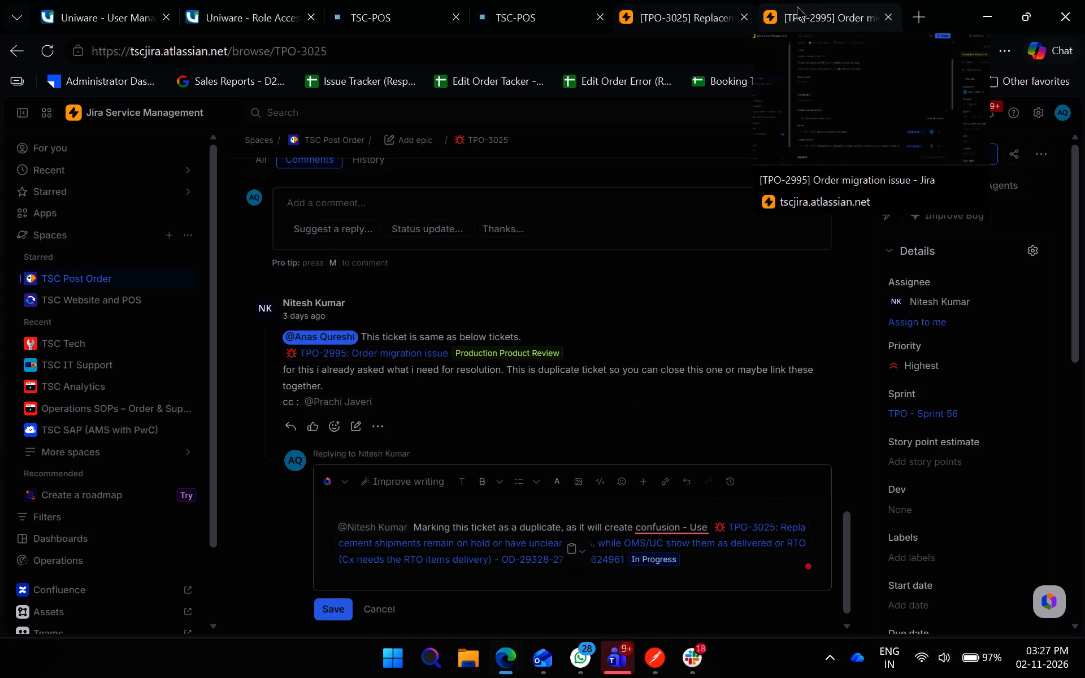
left_click(314, 609)
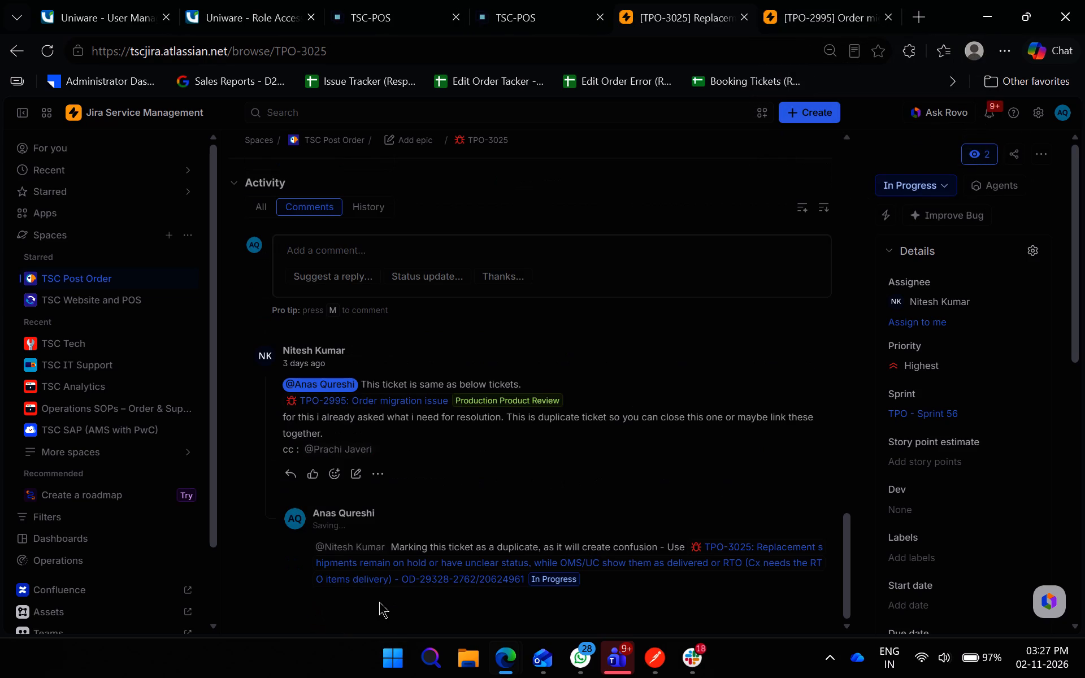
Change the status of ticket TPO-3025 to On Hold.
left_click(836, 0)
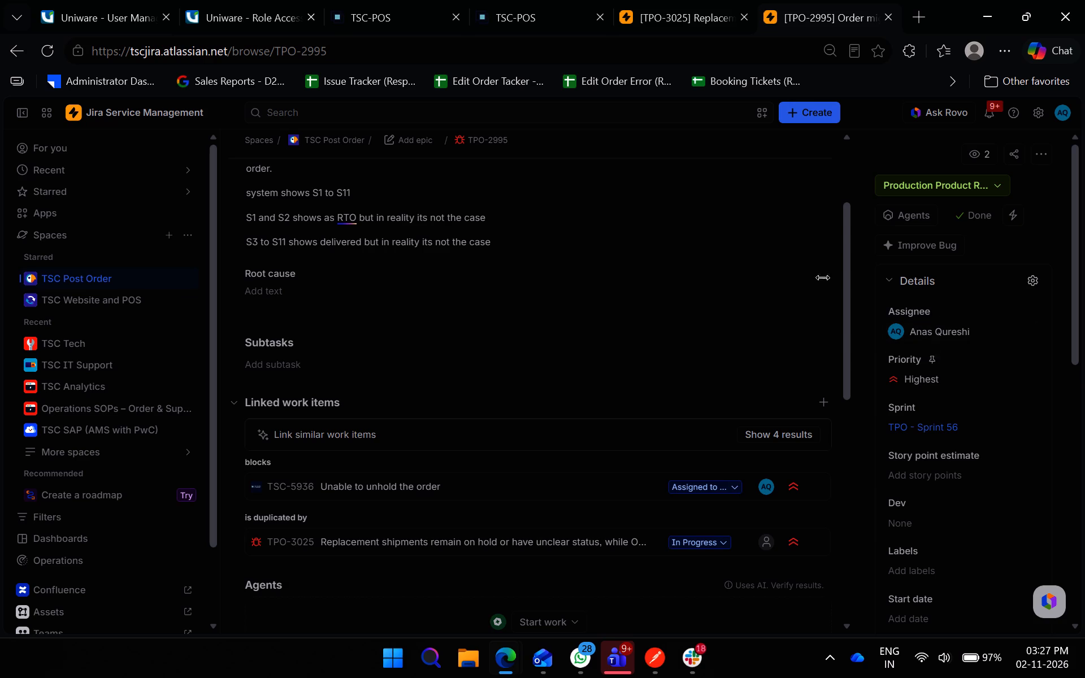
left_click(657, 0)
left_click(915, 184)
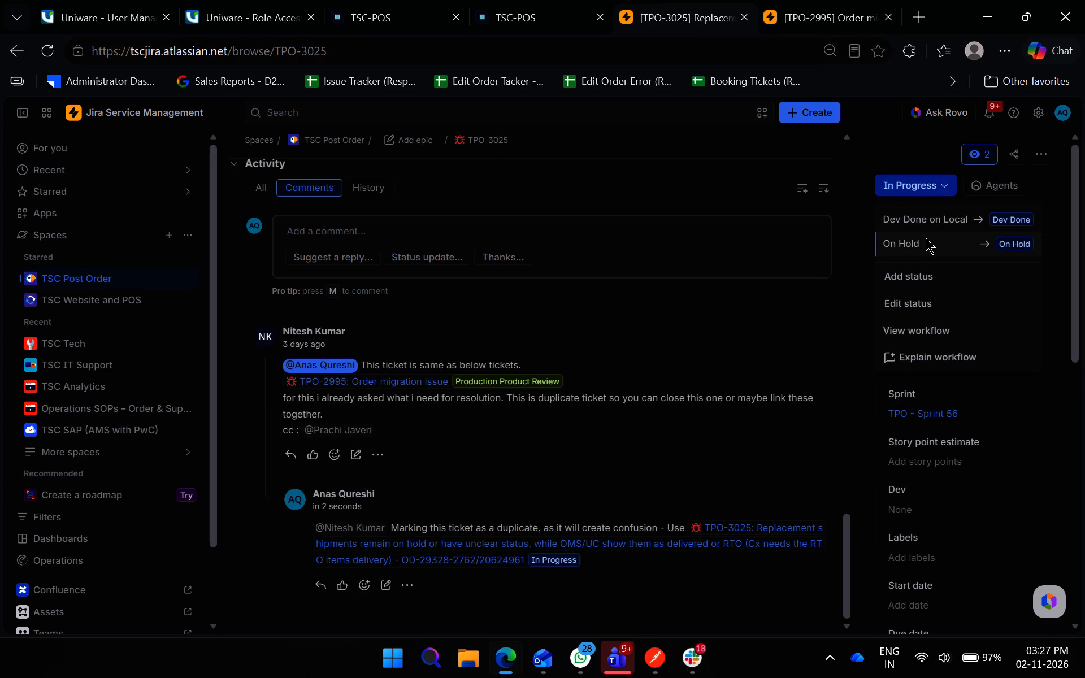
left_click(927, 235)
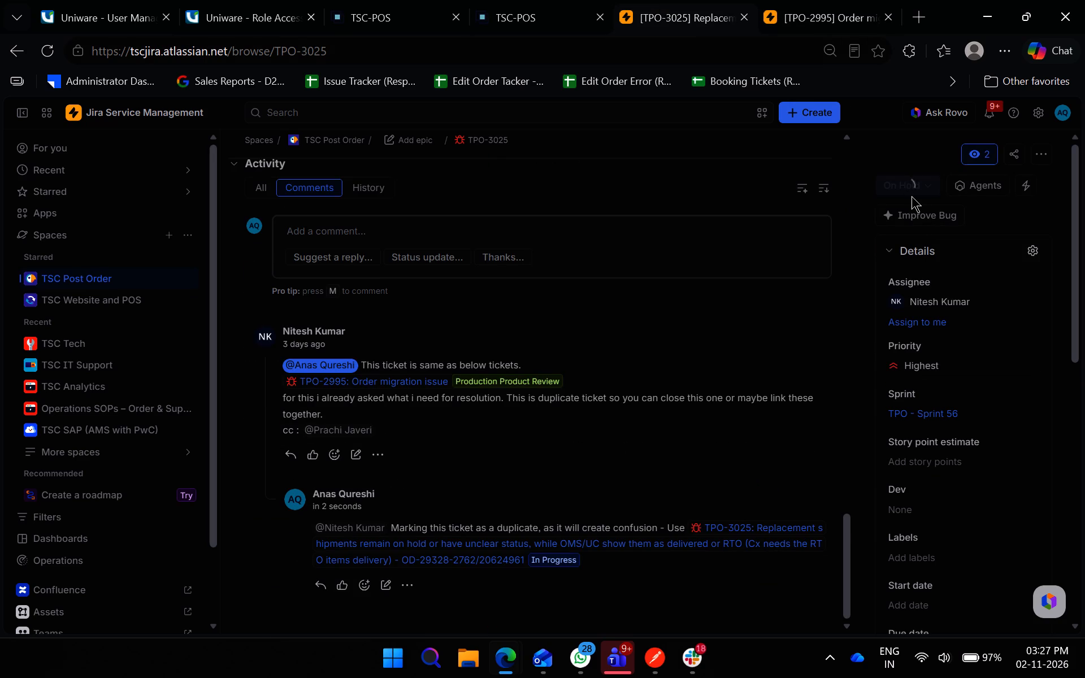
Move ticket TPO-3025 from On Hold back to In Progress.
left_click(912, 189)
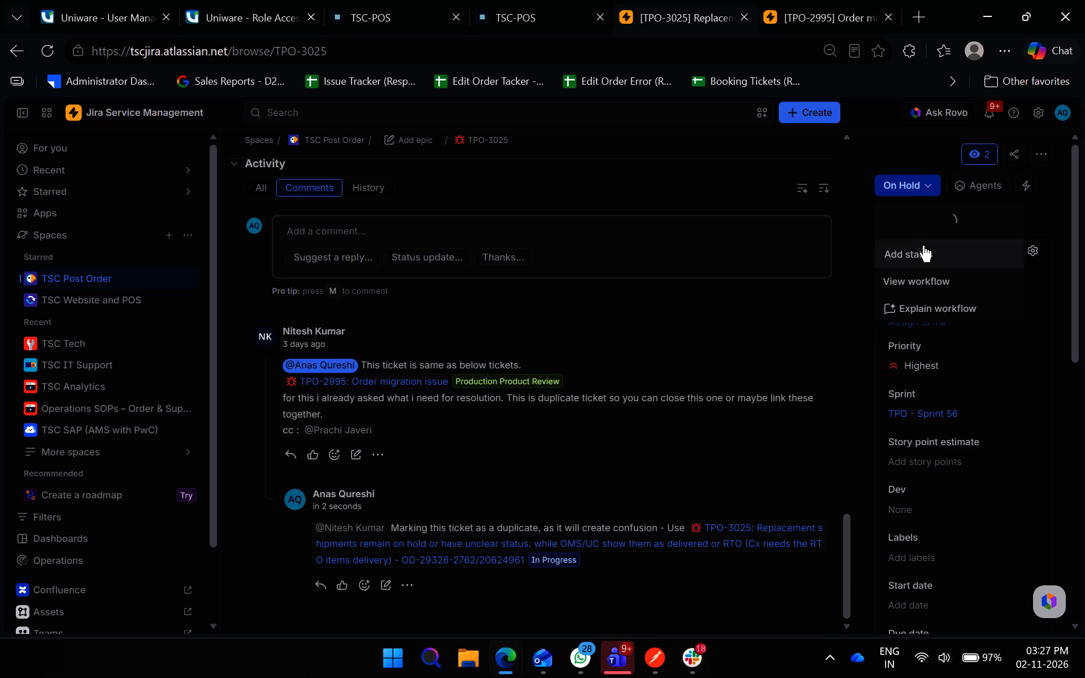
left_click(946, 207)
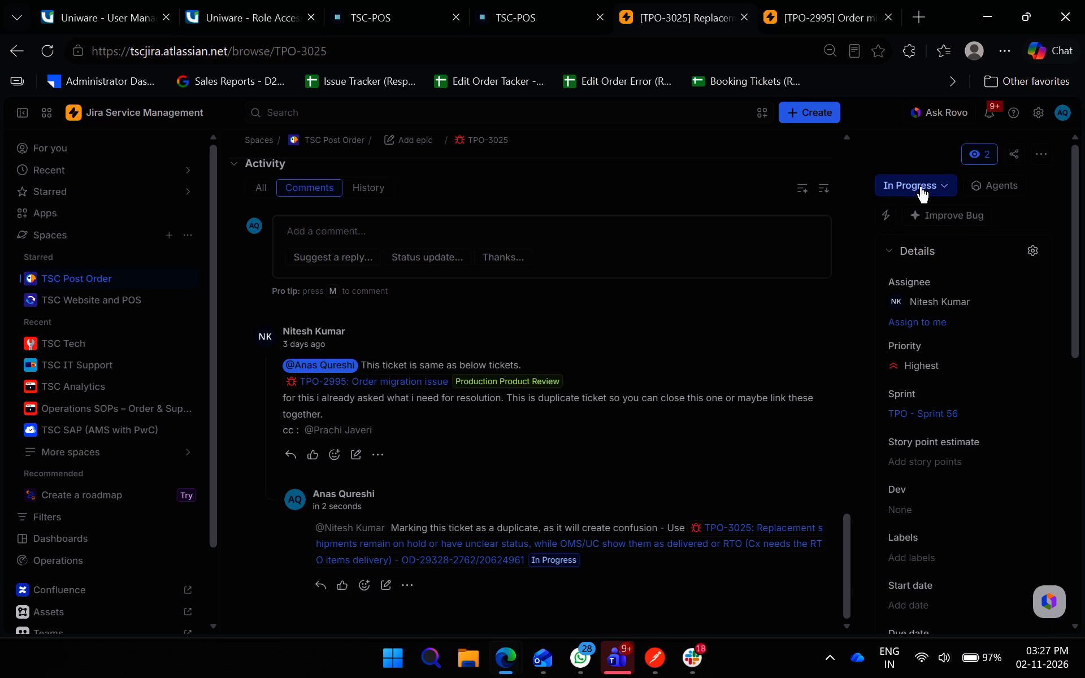
Move ticket TPO-3025 from In Progress through Dev Done and QA on Stage Server to the Cancel status.
left_click(921, 186)
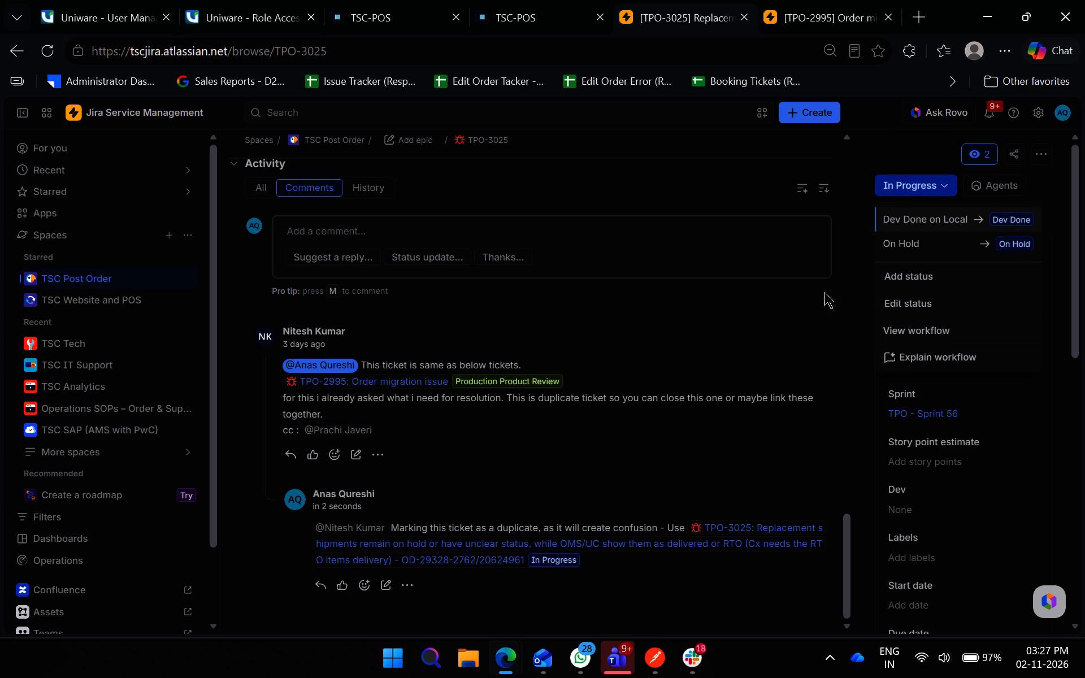
left_click(938, 214)
left_click(919, 188)
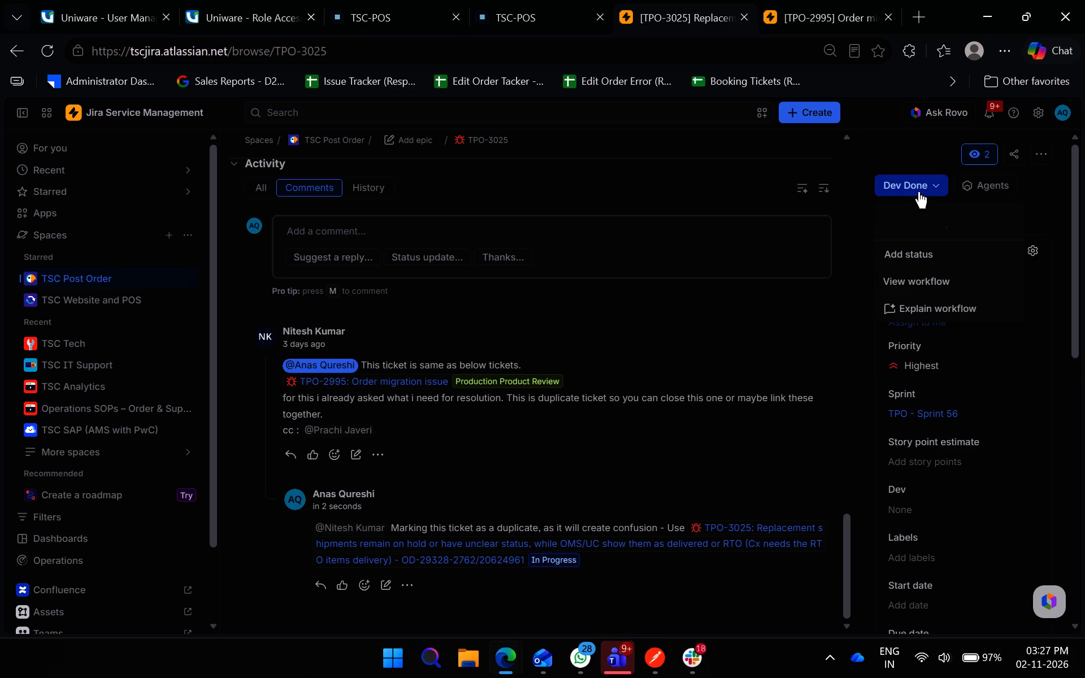
left_click(901, 222)
left_click(909, 195)
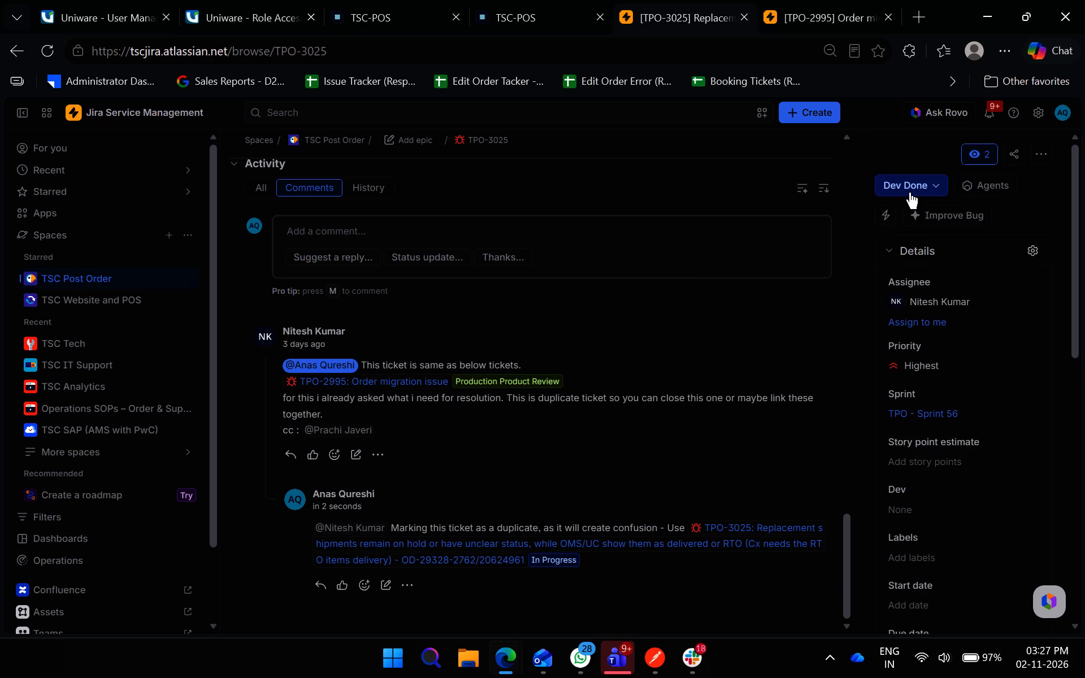
left_click(910, 192)
left_click(914, 250)
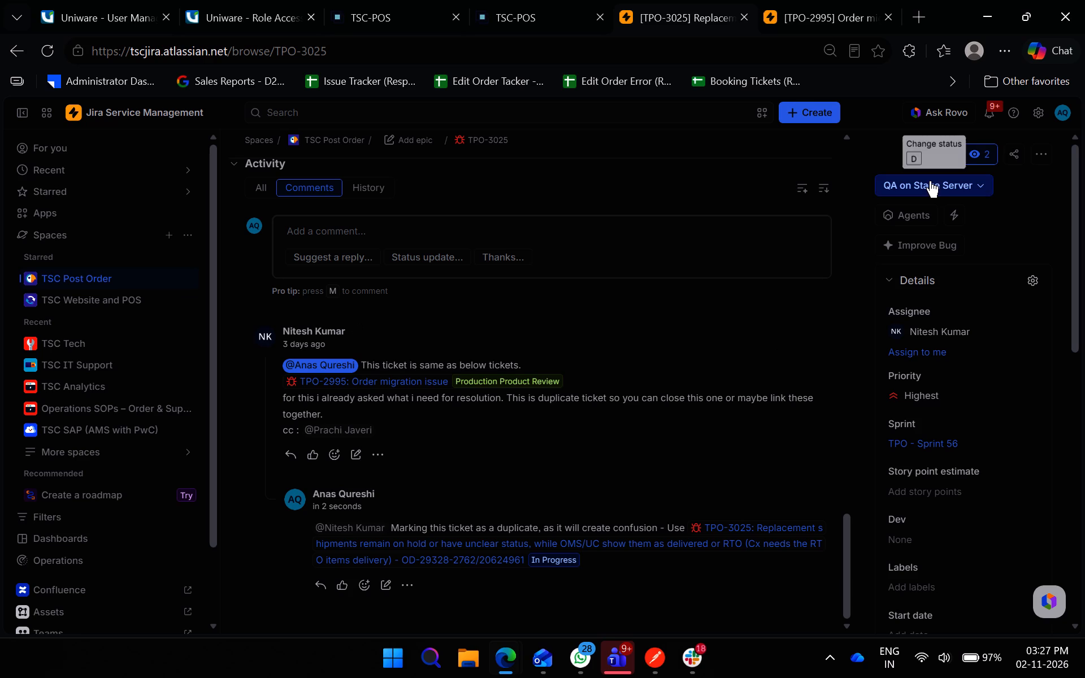
left_click(930, 184)
left_click(728, 199)
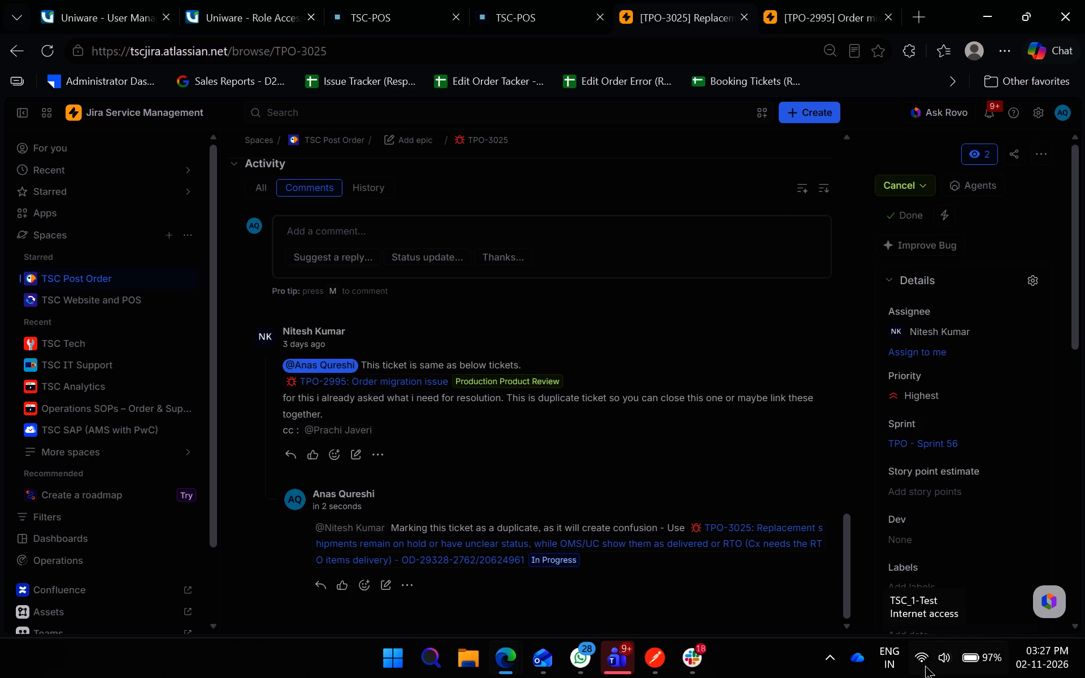
scroll(615, 472, "up", 4)
left_click(839, 0)
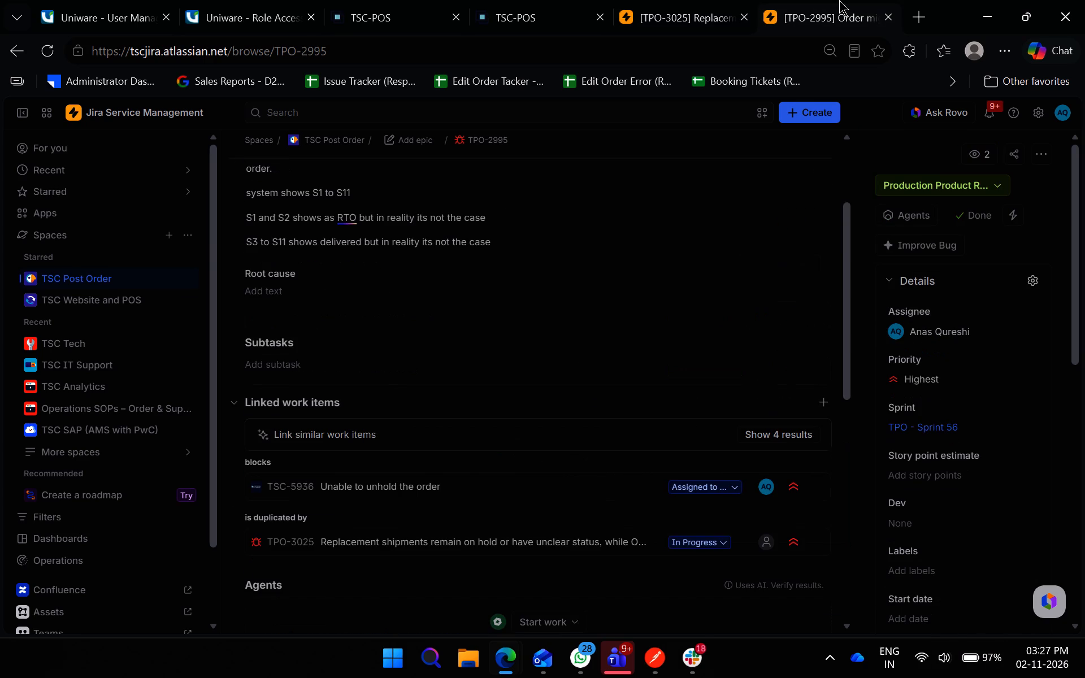
scroll(481, 316, "down", 10)
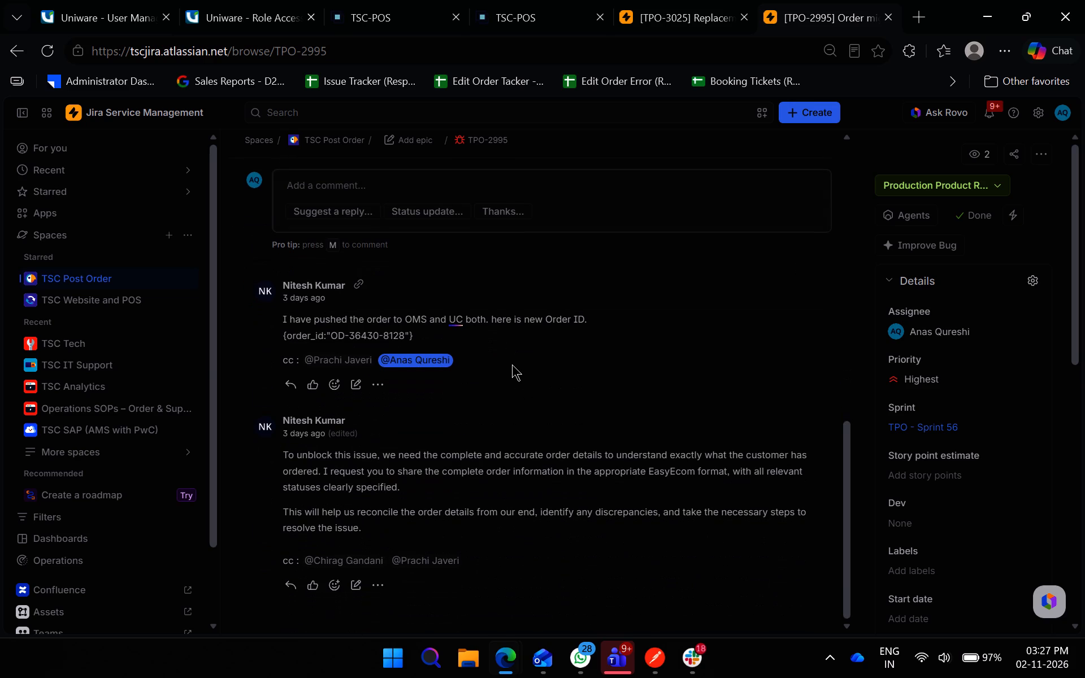
scroll(501, 402, "up", 16)
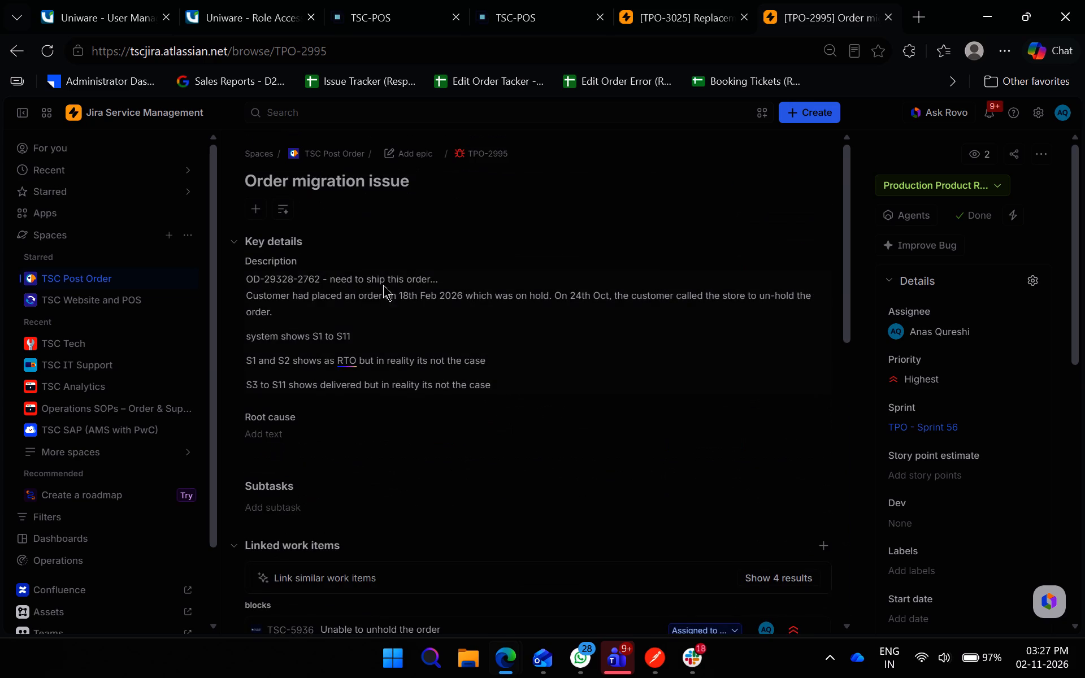
left_click(316, 286)
left_click(328, 342)
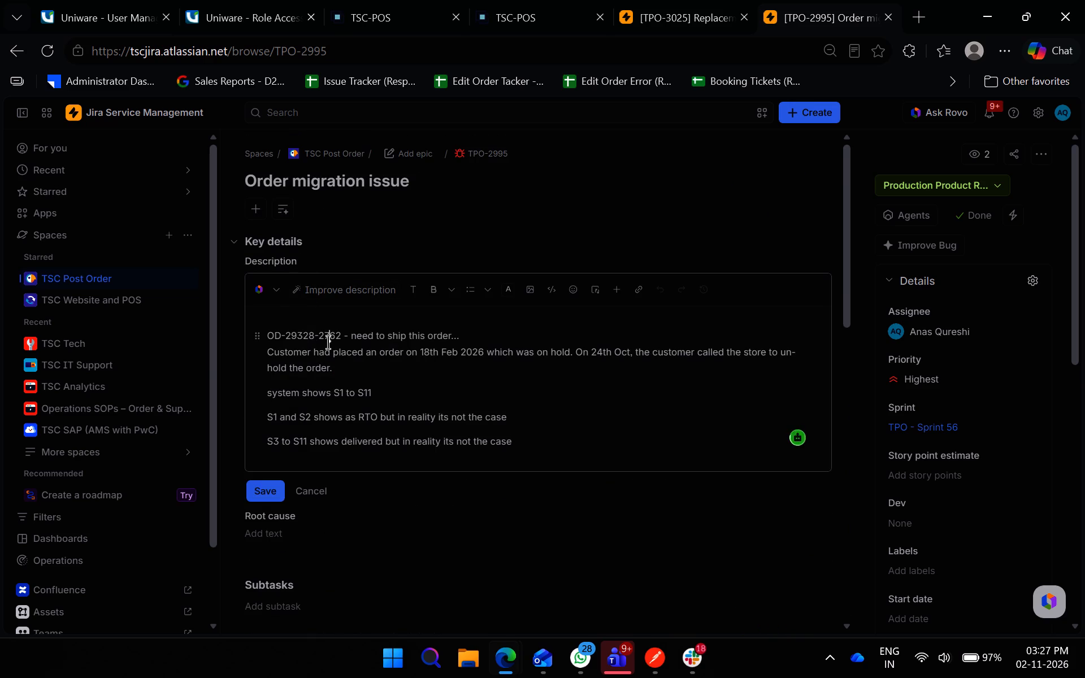
left_click_drag(328, 342, 274, 337)
key("ctrl+c")
key("ctrl+c")
key("ctrl+c")
key("ctrl+c")
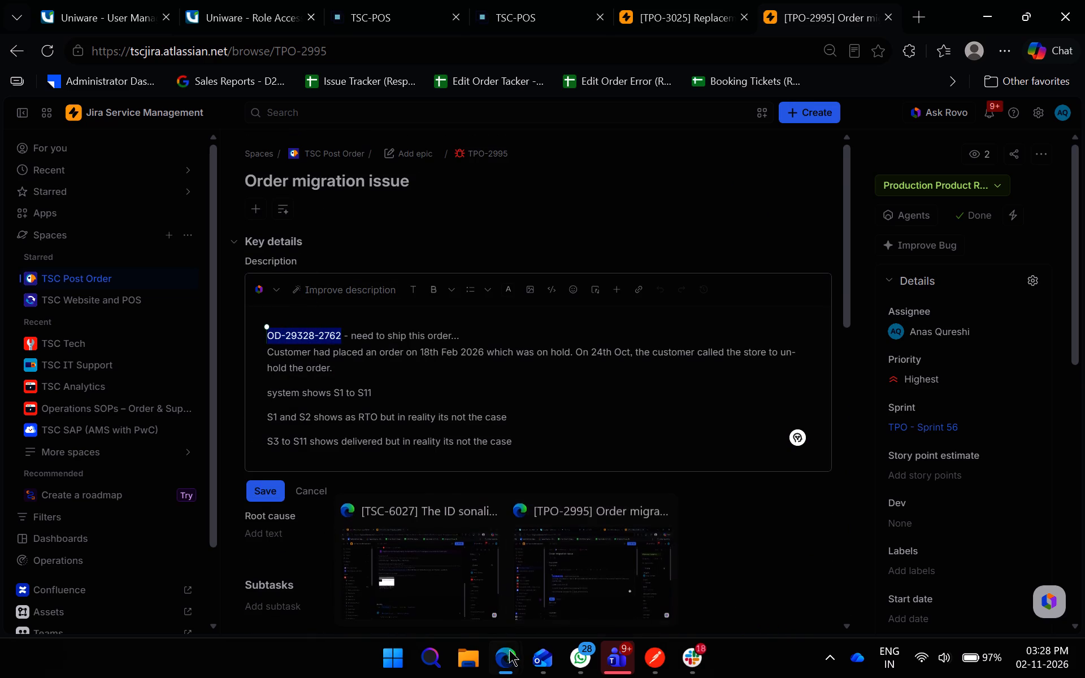
left_click(587, 573)
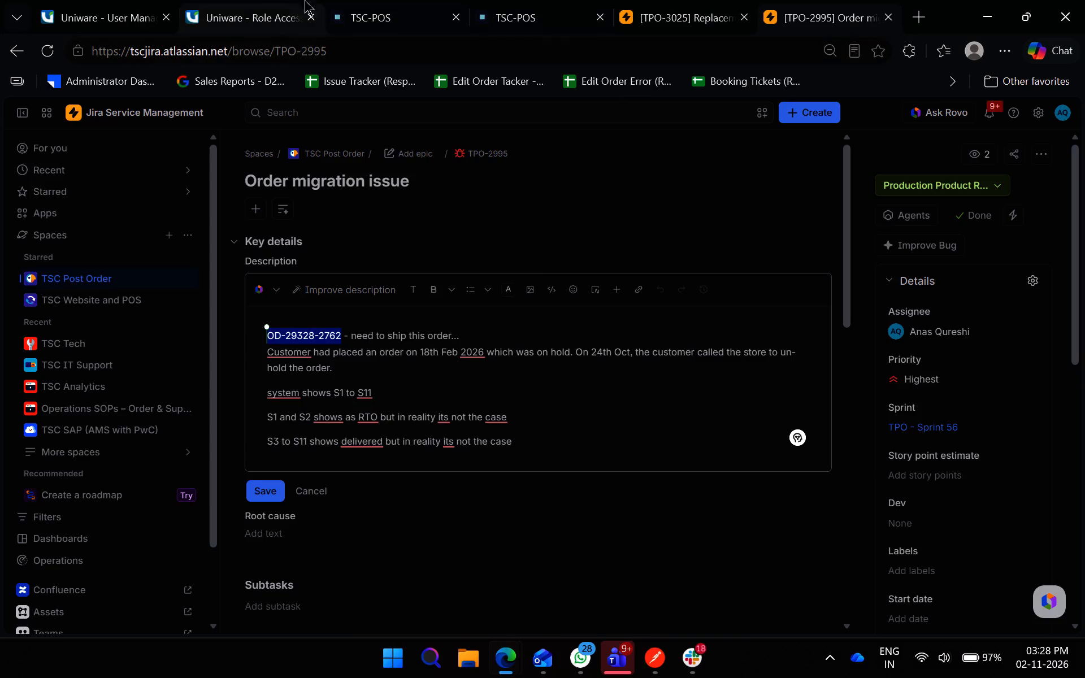
left_click(402, 0)
left_click(532, 0)
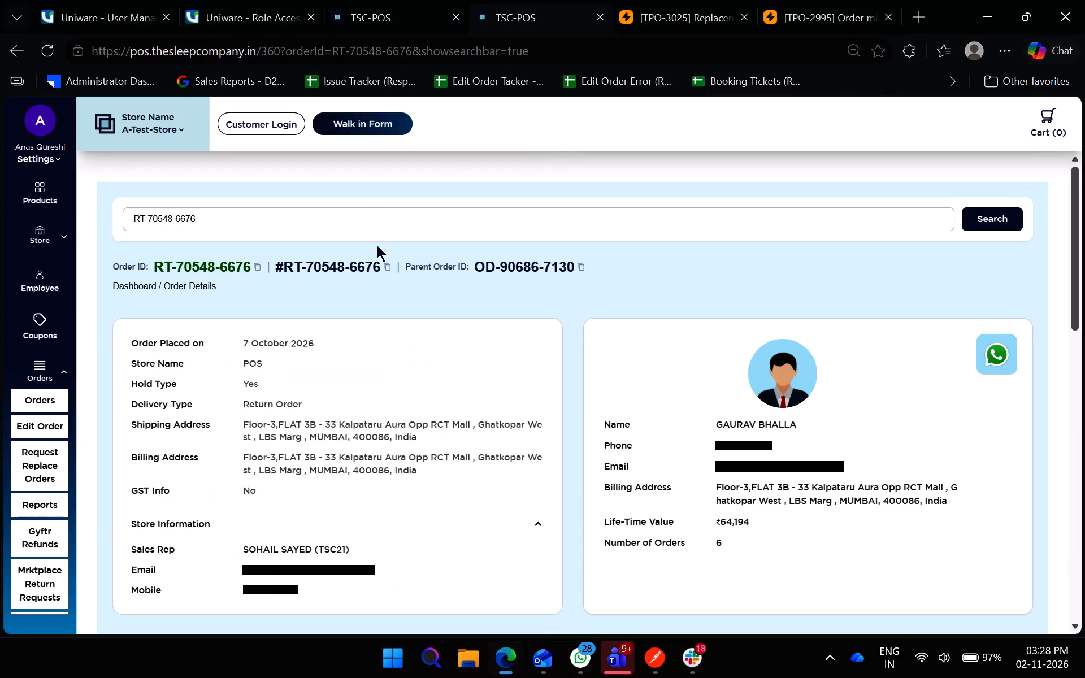
left_click(372, 214)
key("ctrl+a")
key("ctrl+v")
key("Return")
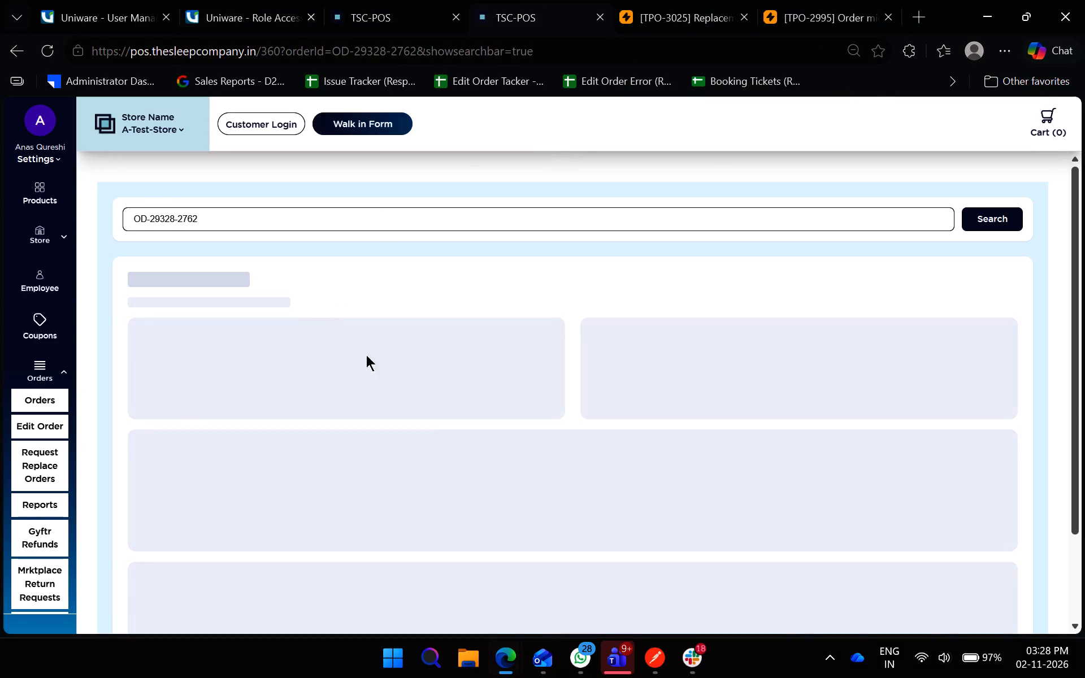
Open the "Custom - EE Raw" workbook from the Downloads folder in File Explorer.
left_click(456, 677)
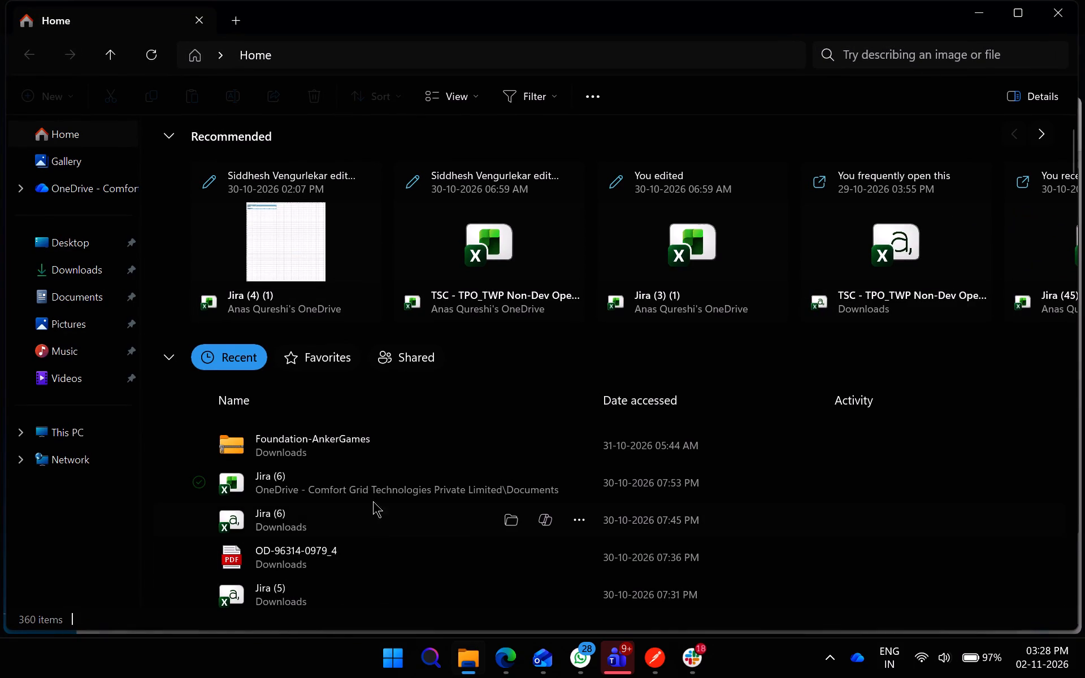
left_click(81, 270)
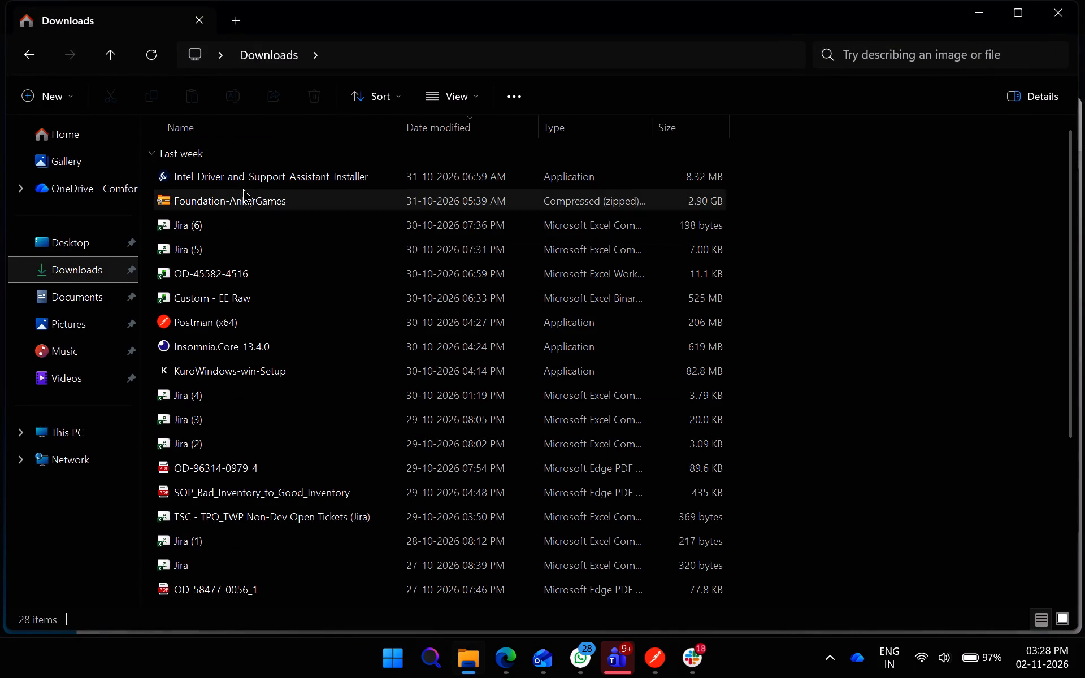
left_click(257, 307)
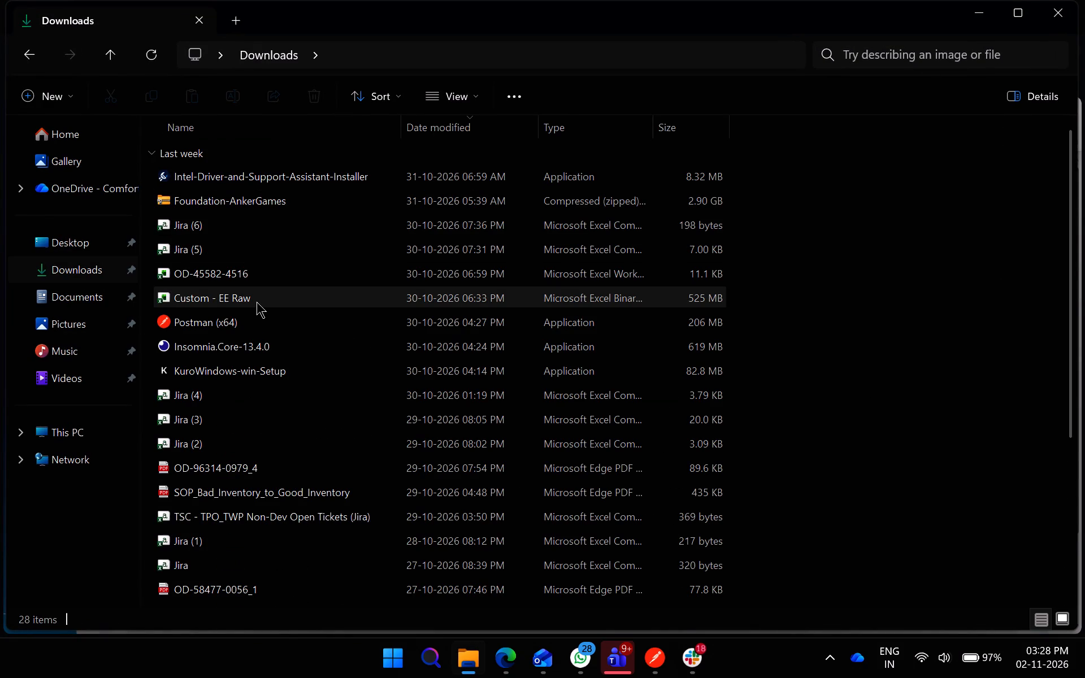
double_click(257, 302)
key("alt+Tab")
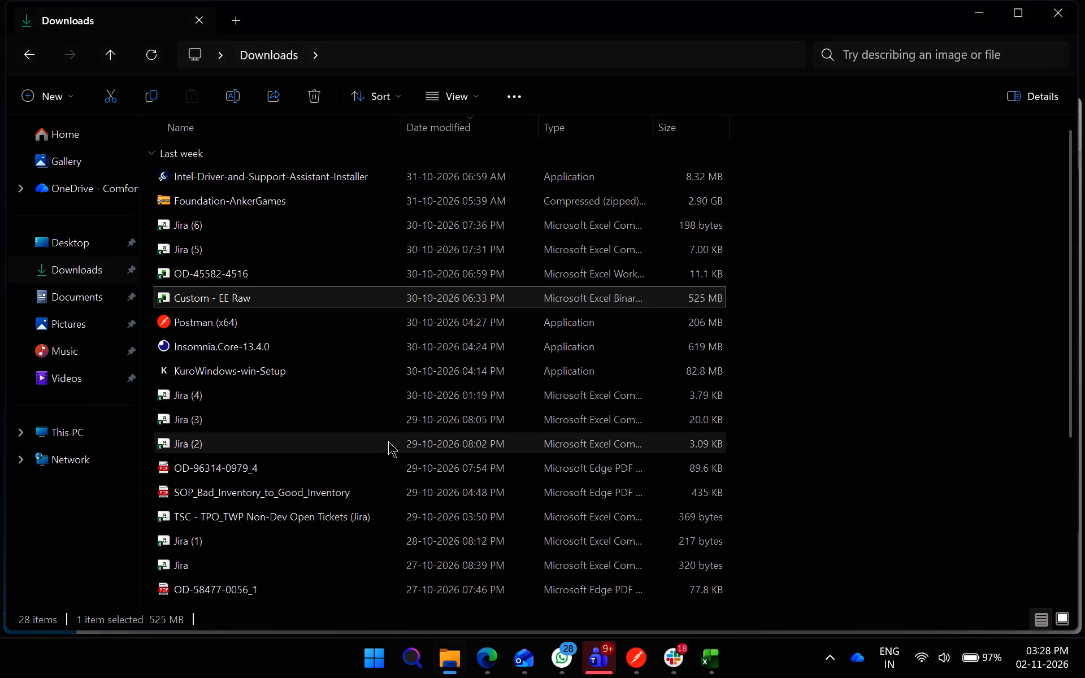
key("alt+Tab")
key("alt+Tab")
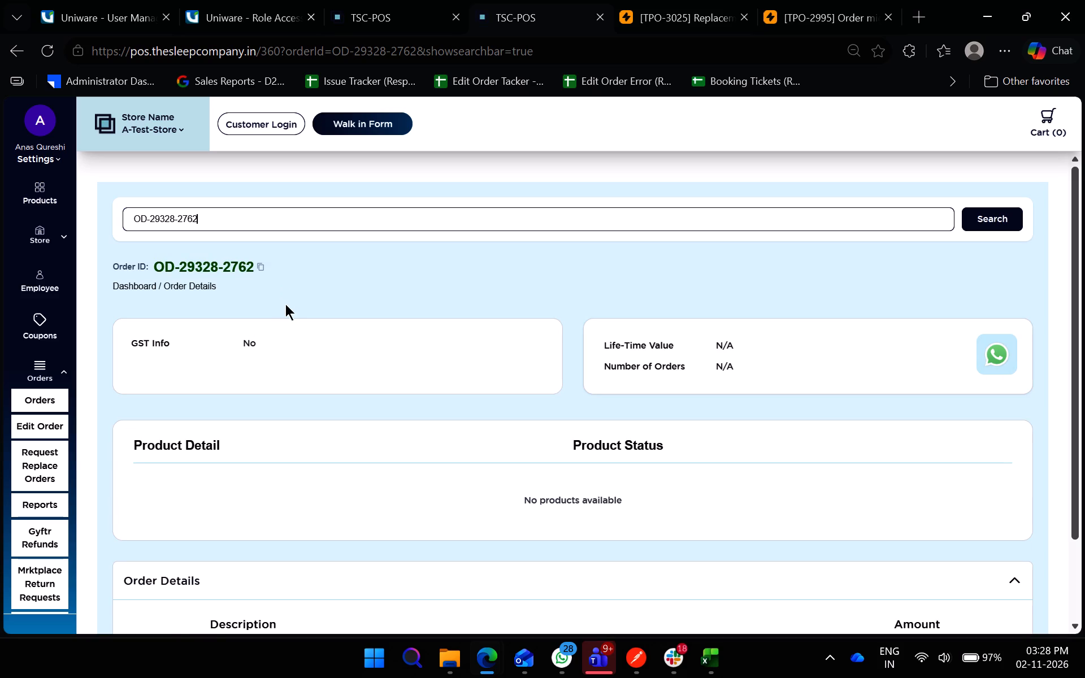
scroll(323, 358, "down", 5)
scroll(329, 373, "up", 5)
left_click(994, 225)
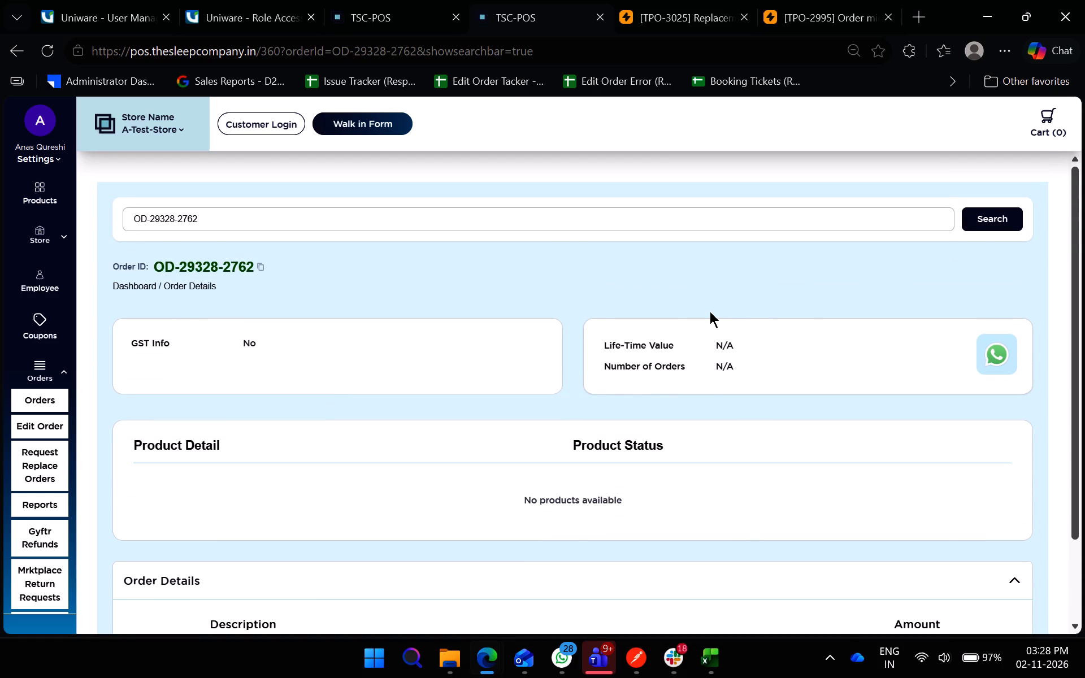
triple_click(999, 223)
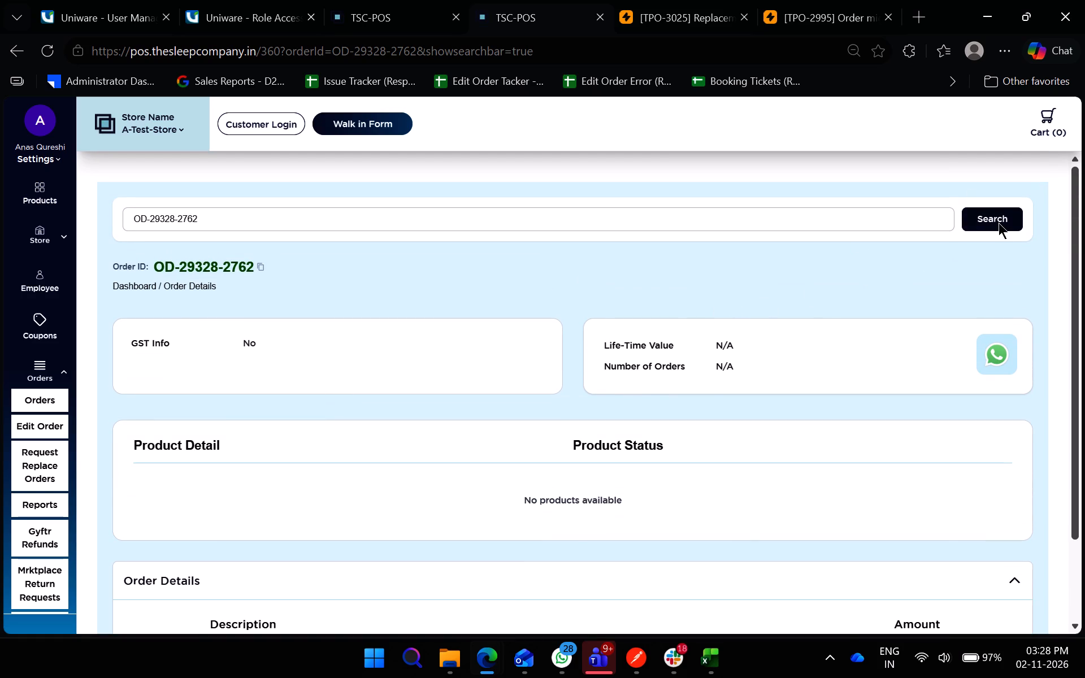
left_click(999, 223)
scroll(737, 281, "down", 5)
scroll(736, 282, "up", 4)
Go back to ticket TPO-3025 and examine its description for the new and old order IDs.
left_click(698, 0)
scroll(596, 222, "up", 10)
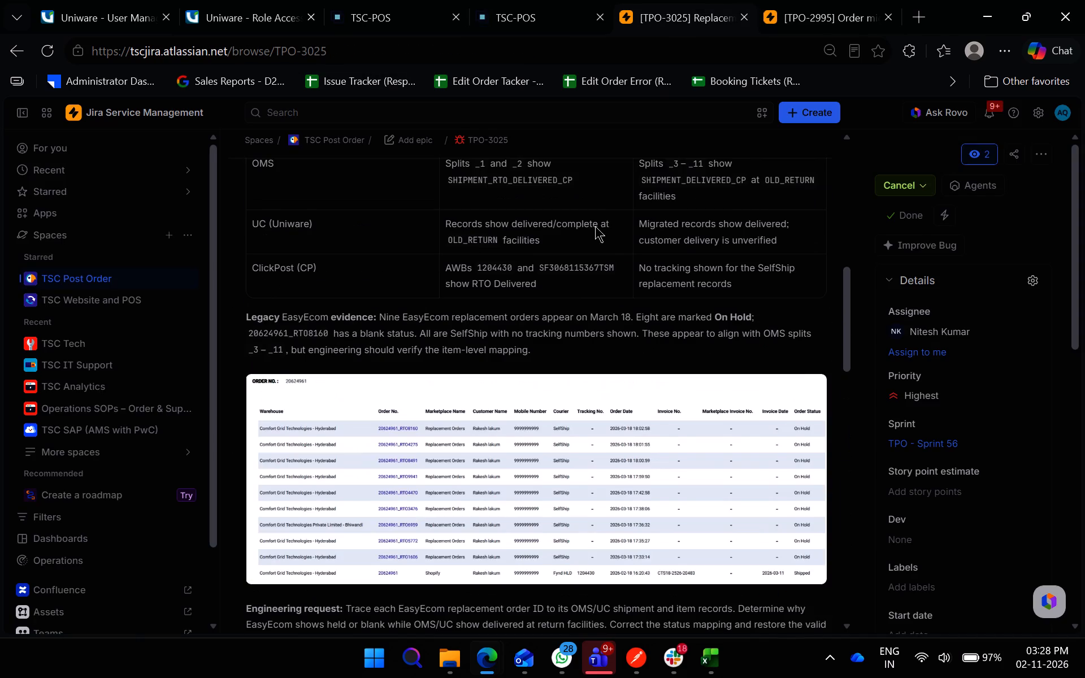
scroll(595, 226, "up", 7)
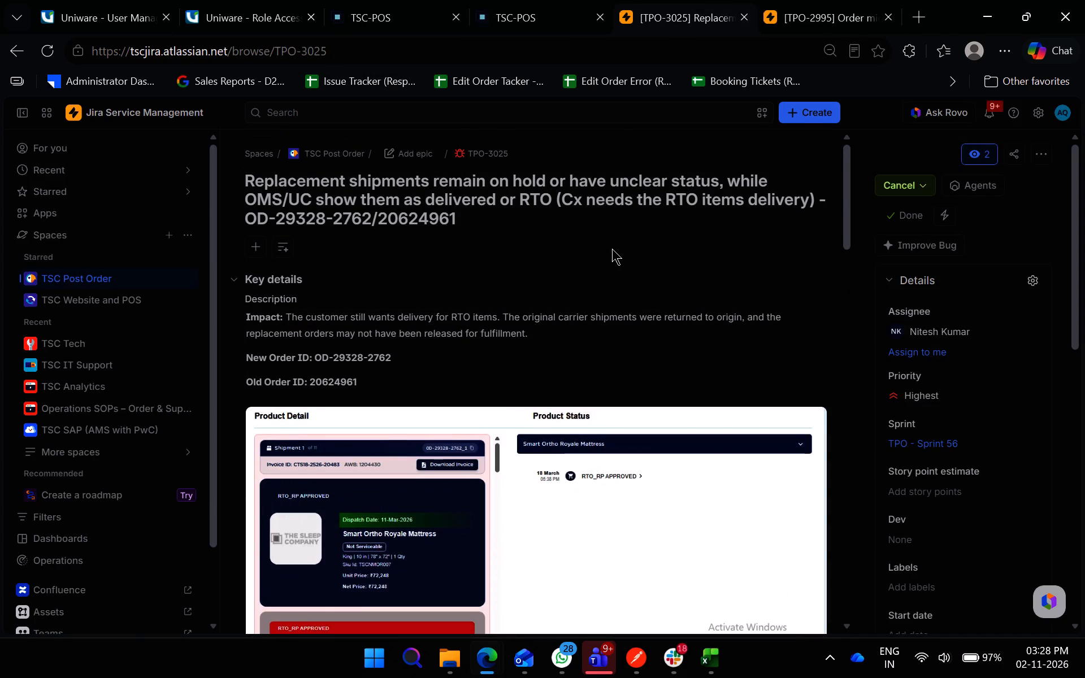
key("alt+Tab")
key("alt+Tab")
key("alt+Tab")
left_click_drag(229, 225, 107, 224)
key("ctrl+c")
key("ctrl+c")
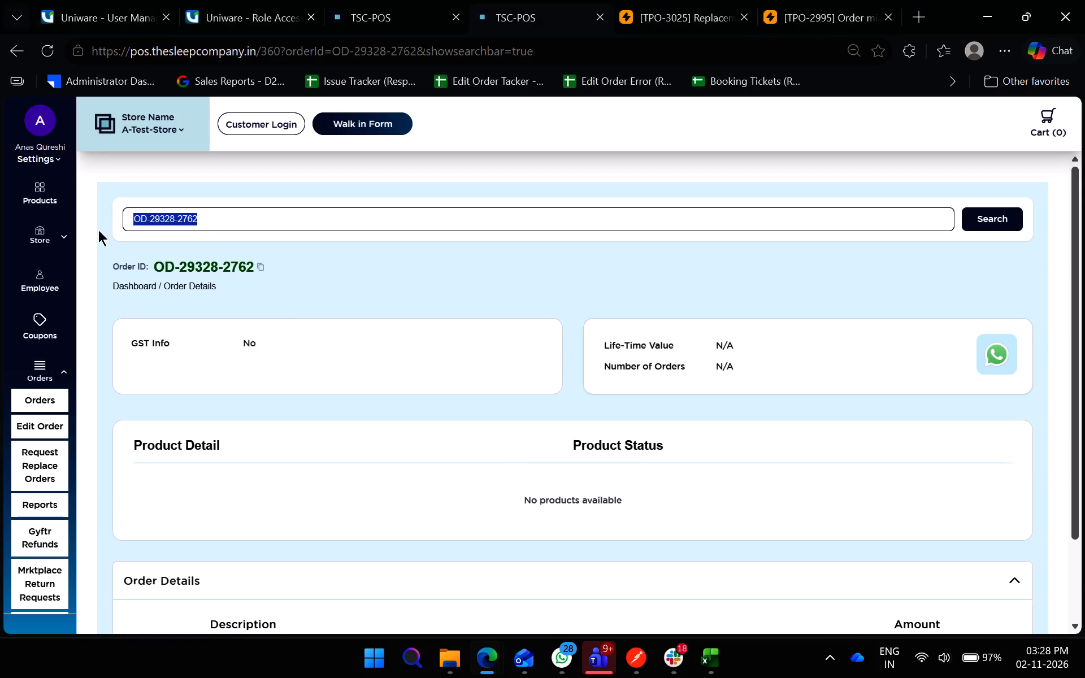
key("ctrl+shift+r")
Open the list of available Wi-Fi networks to check the TSC_1-Test connection.
left_click(926, 666)
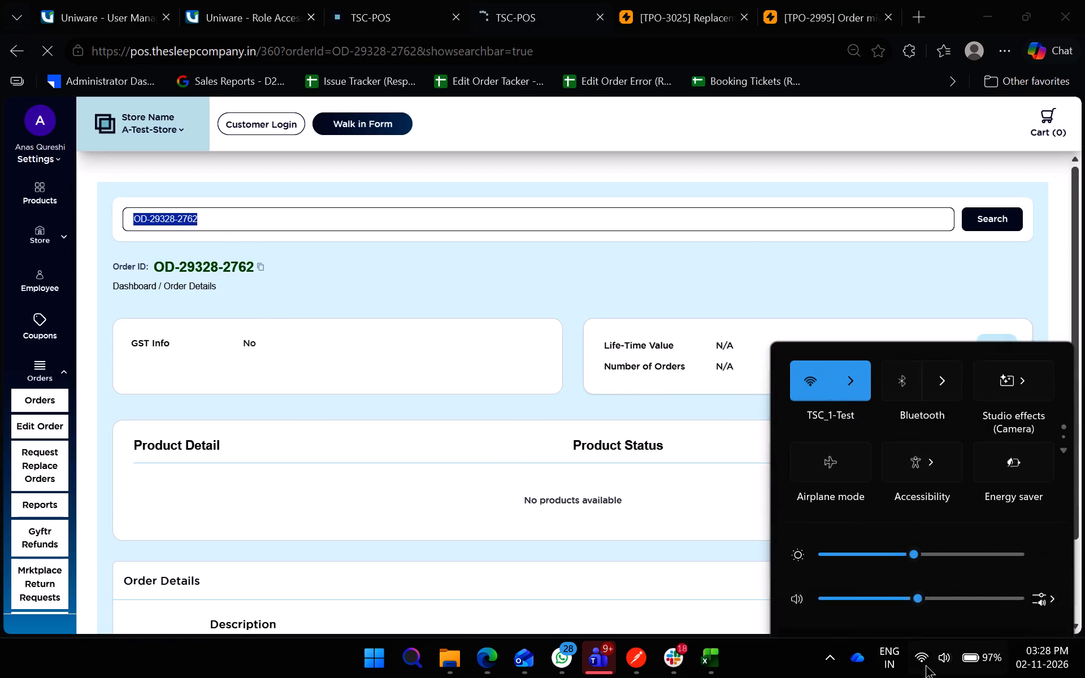
left_click(852, 353)
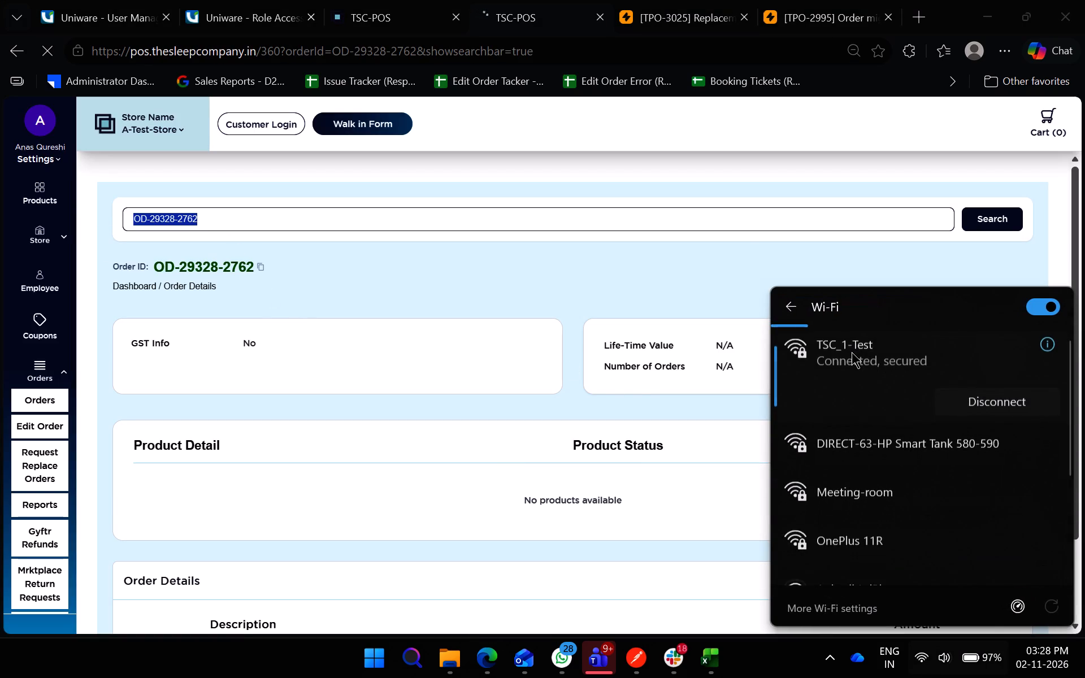
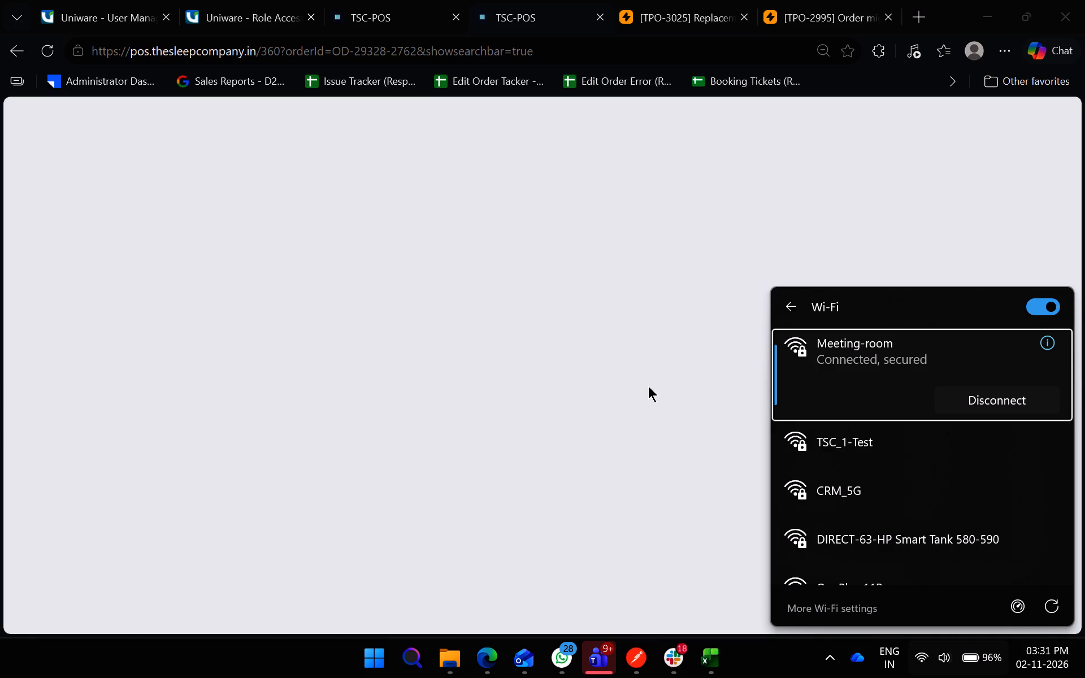
left_click(35, 53)
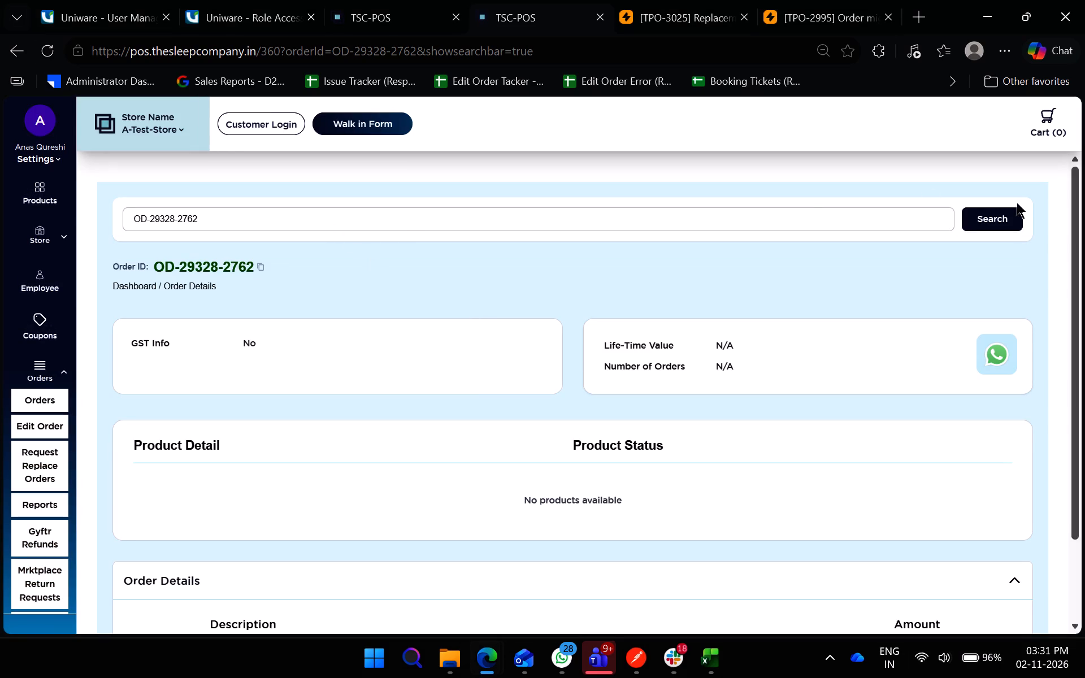
left_click(1008, 221)
left_click(983, 227)
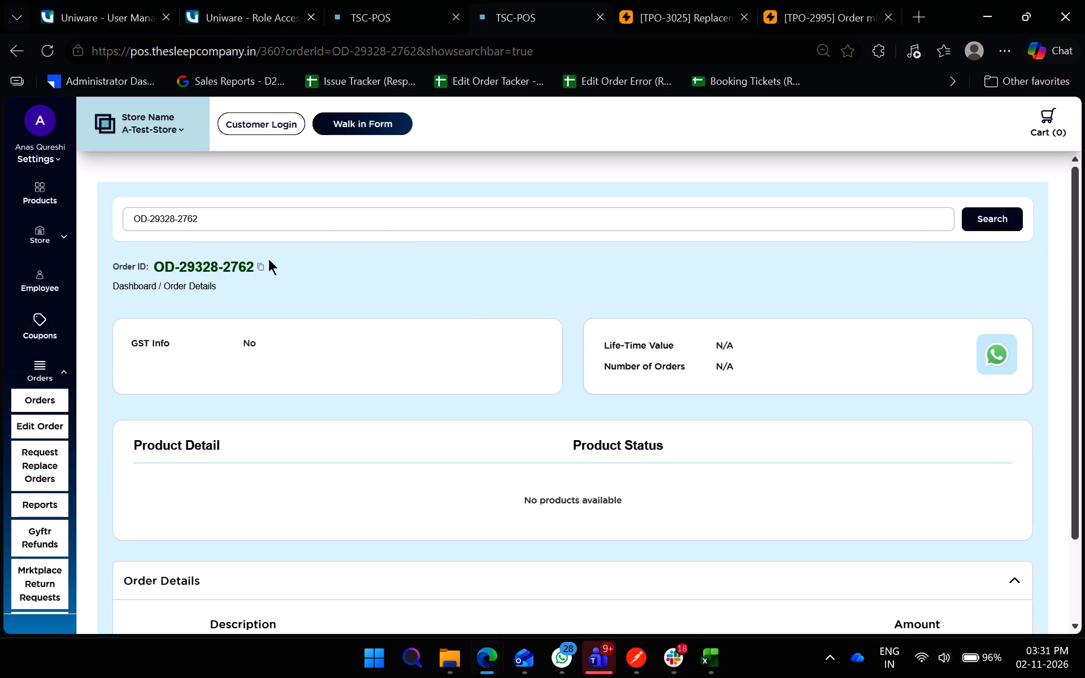
left_click(258, 268)
scroll(44, 537, "down", 3)
left_click(42, 493)
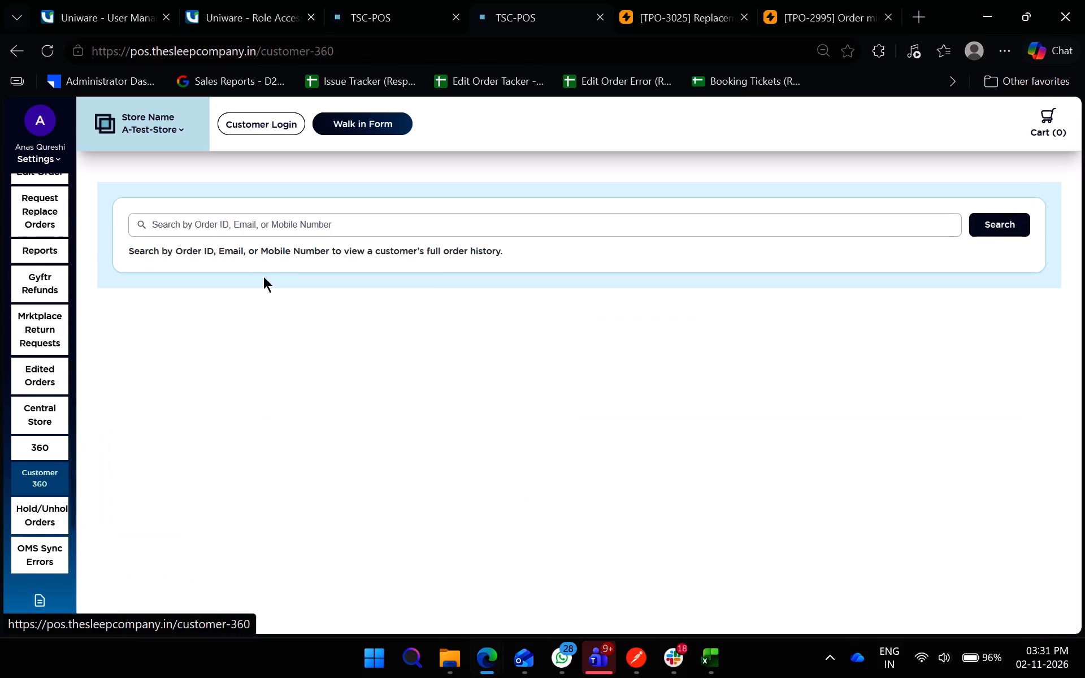
left_click(321, 227, "ctrl")
key("ctrl+v")
key("Return")
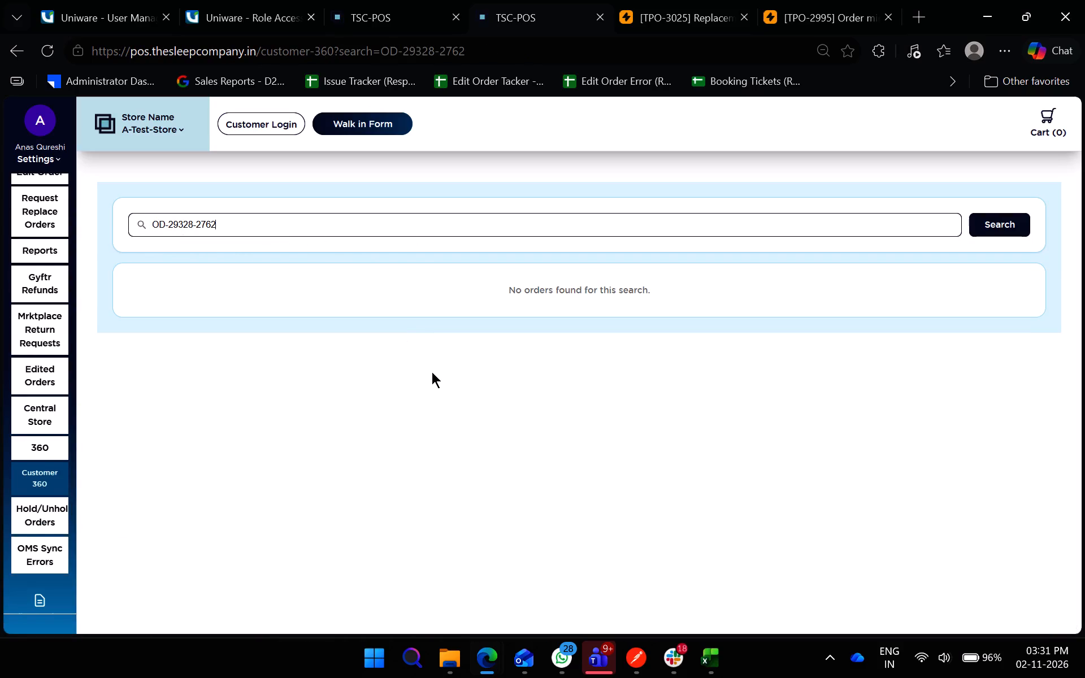
scroll(27, 278, "up", 2)
left_click(42, 323)
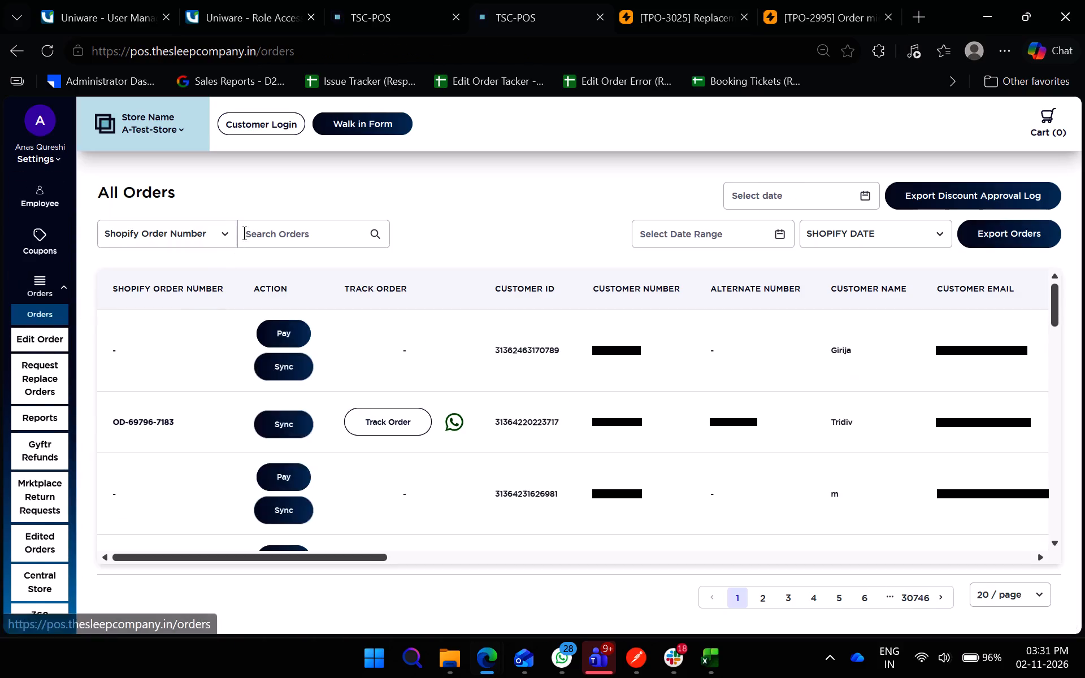
left_click(282, 231)
key("ctrl+v")
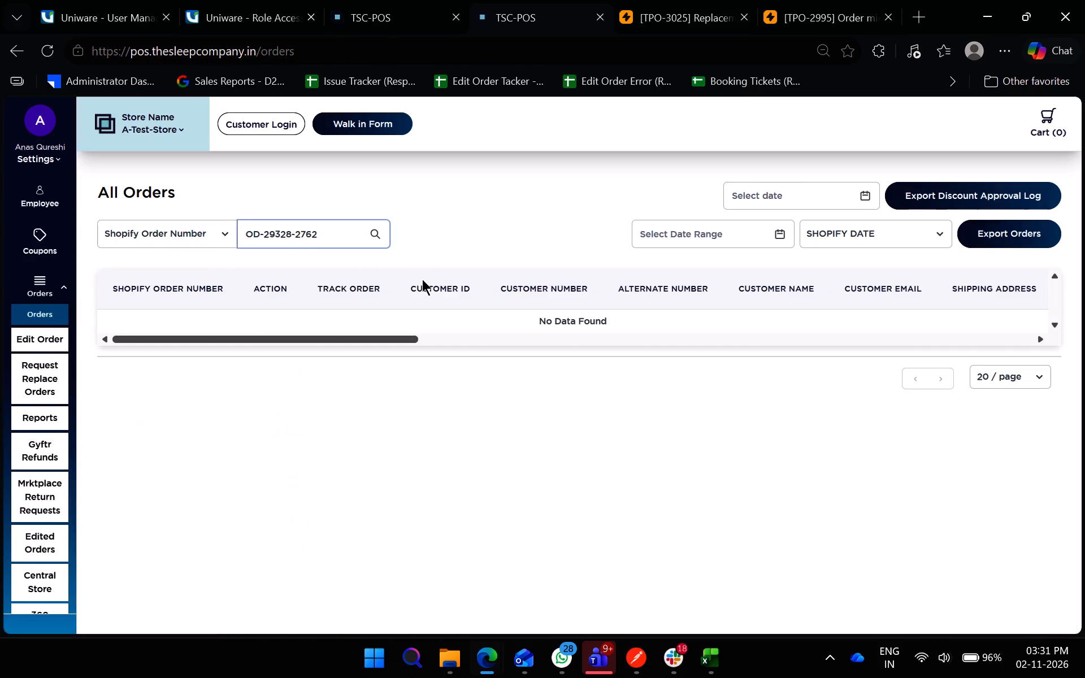
Glance at the open replacement request in TSC-POS and switch away from the All Orders window.
left_click(358, 0)
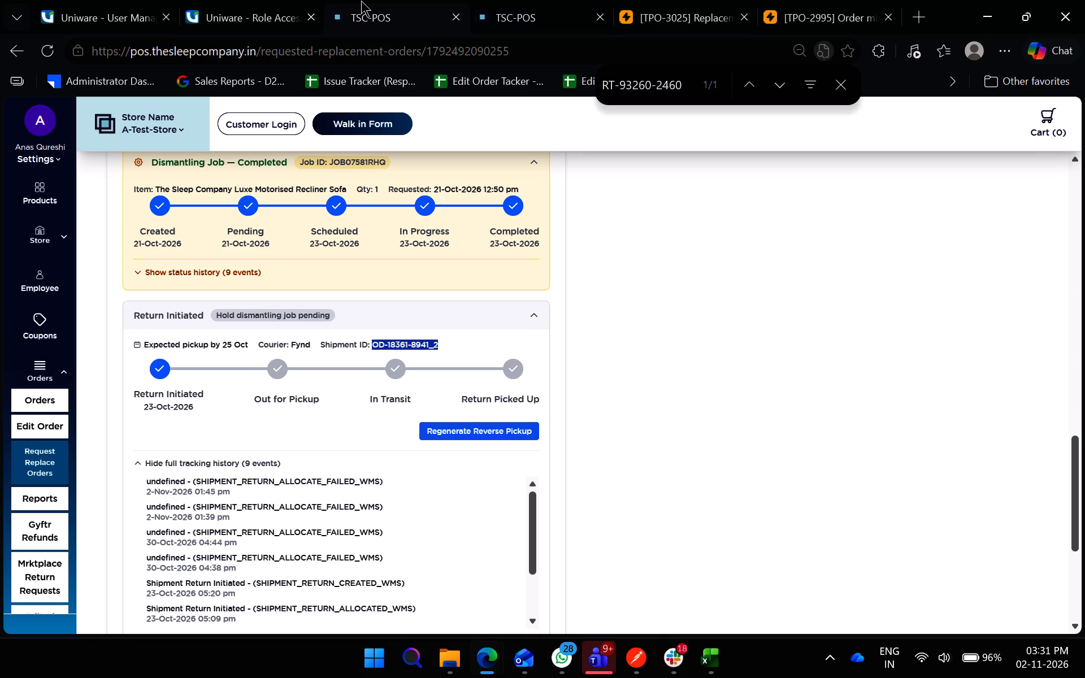
left_click(519, 0)
key("alt+Tab")
key("alt+Tab")
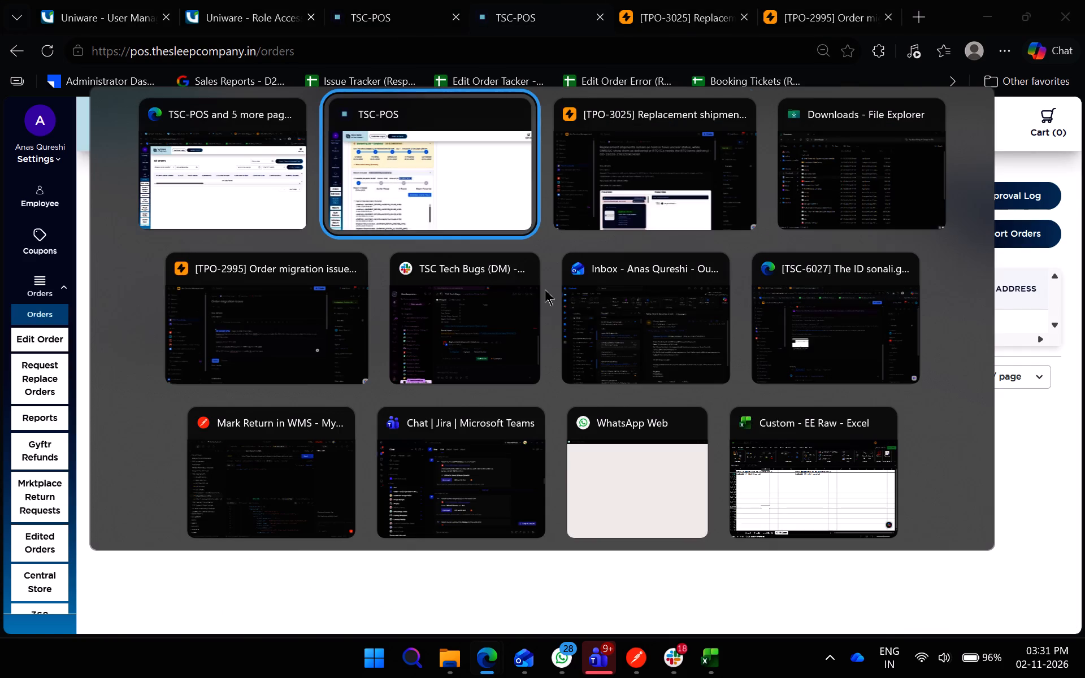
key("alt+Tab")
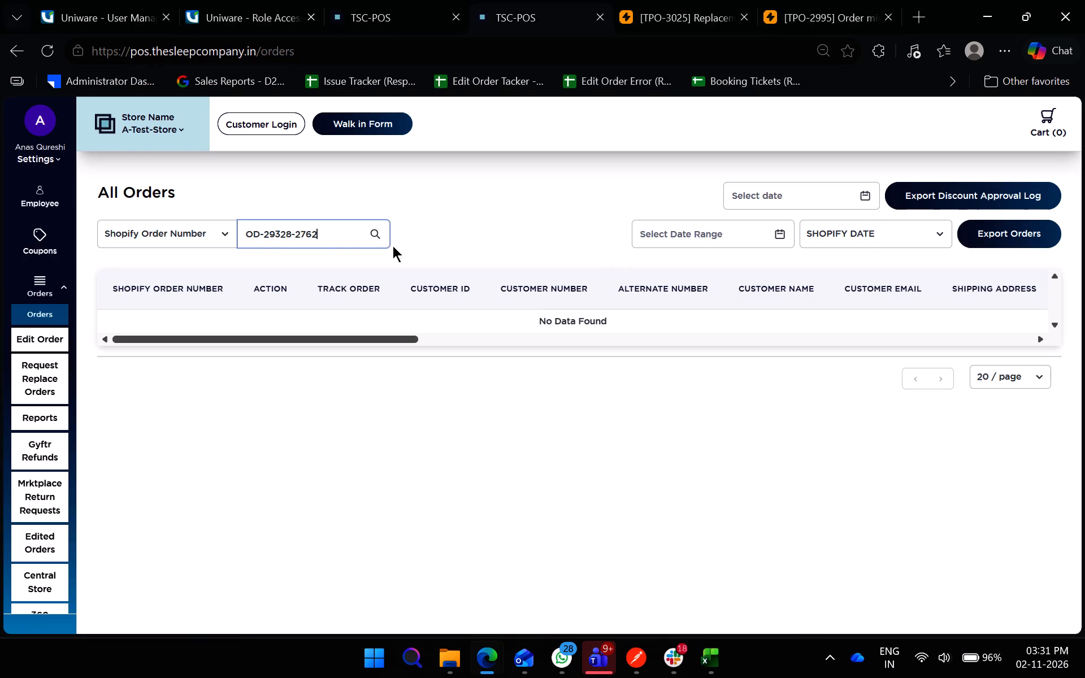
key("BackSpace")
key("2")
key("Return")
key("Return")
key("Return")
Switch back to ticket TPO-3025 in Jira.
key("alt+Tab")
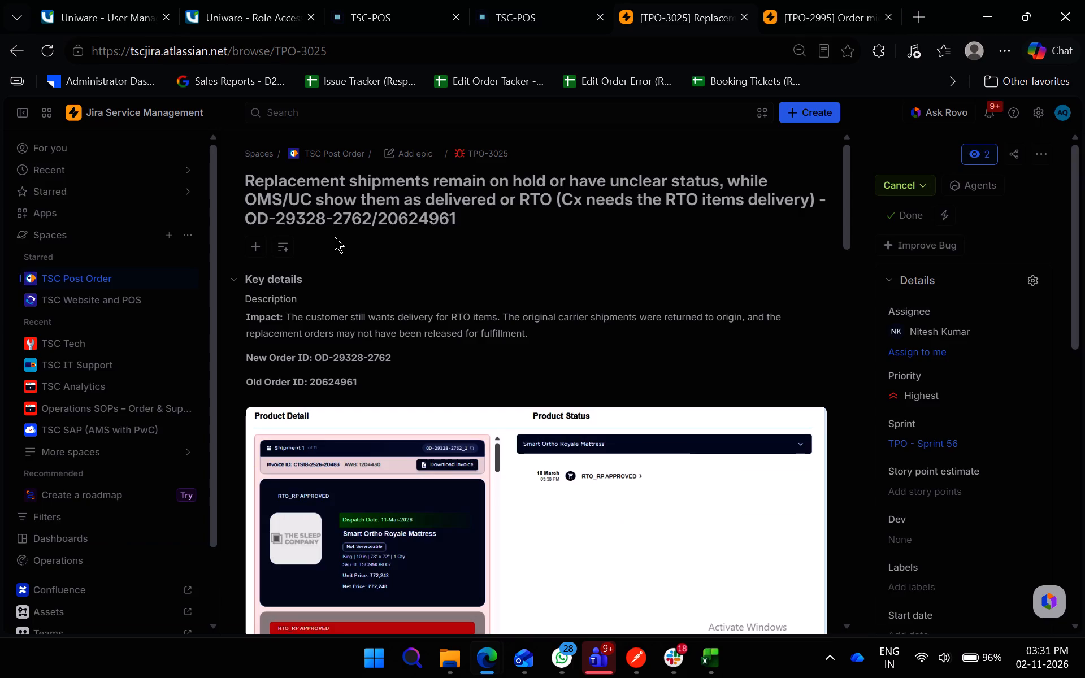
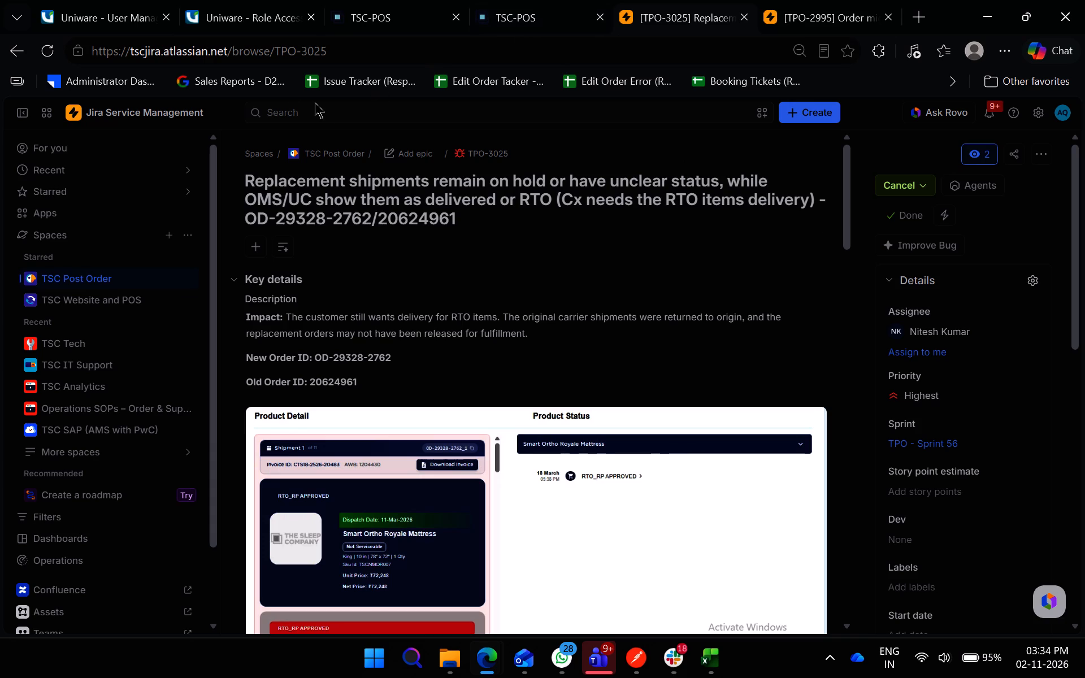
left_click(513, 8)
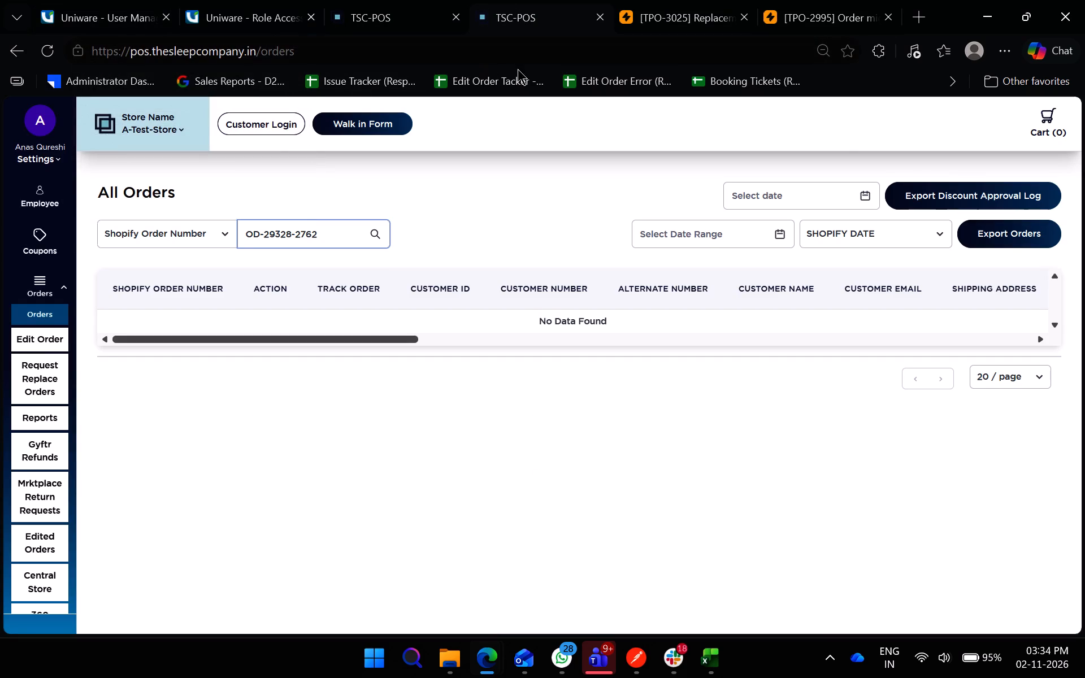
left_click(847, 0)
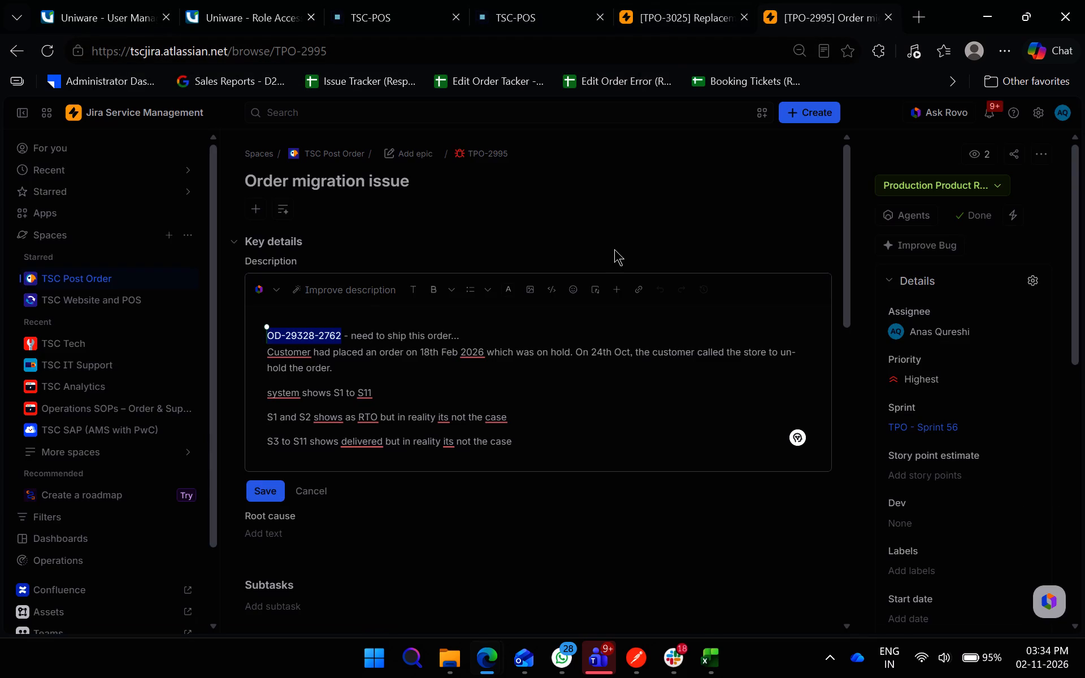
scroll(513, 492, "down", 9)
scroll(513, 497, "up", 6)
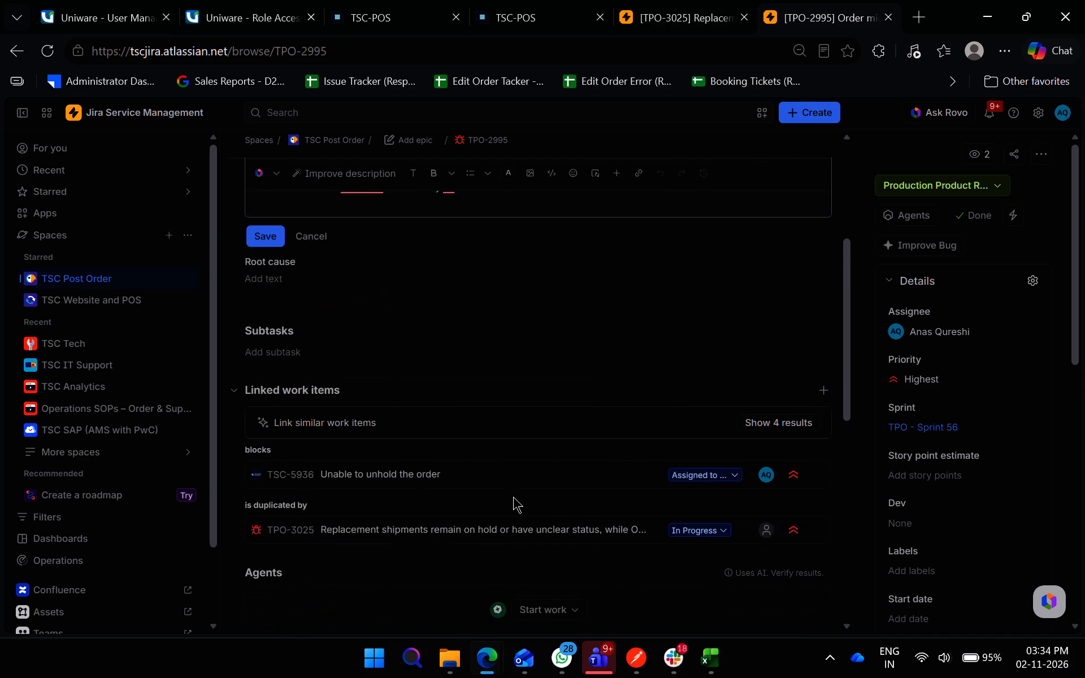
scroll(513, 497, "up", 2)
scroll(513, 497, "down", 8)
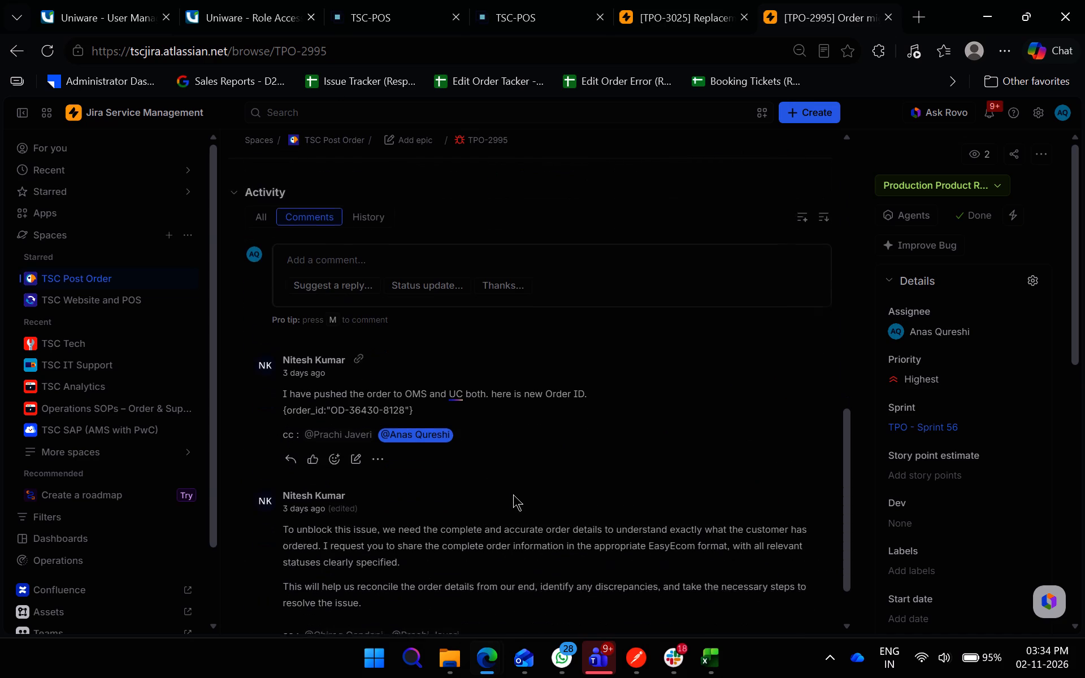
left_click(337, 370)
left_click_drag(337, 370, 391, 372)
key("ctrl+c")
key("ctrl+c")
key("ctrl+c")
key("alt+Tab")
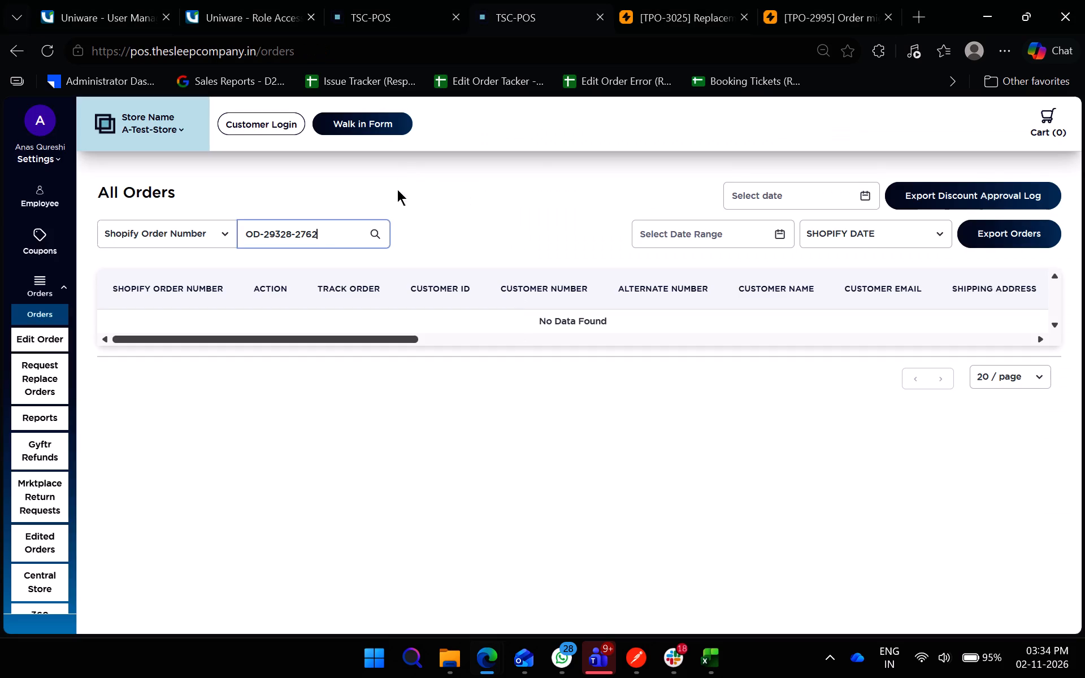
key("ctrl+a")
key("ctrl+v")
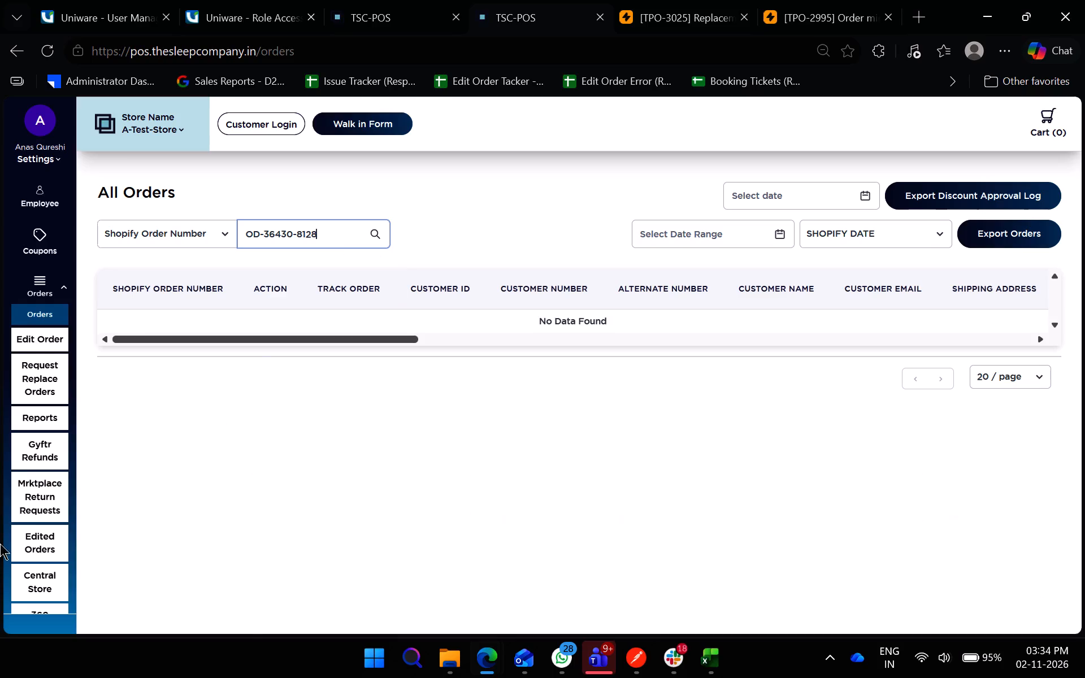
scroll(58, 547, "down", 2)
left_click(47, 445)
left_click(340, 208)
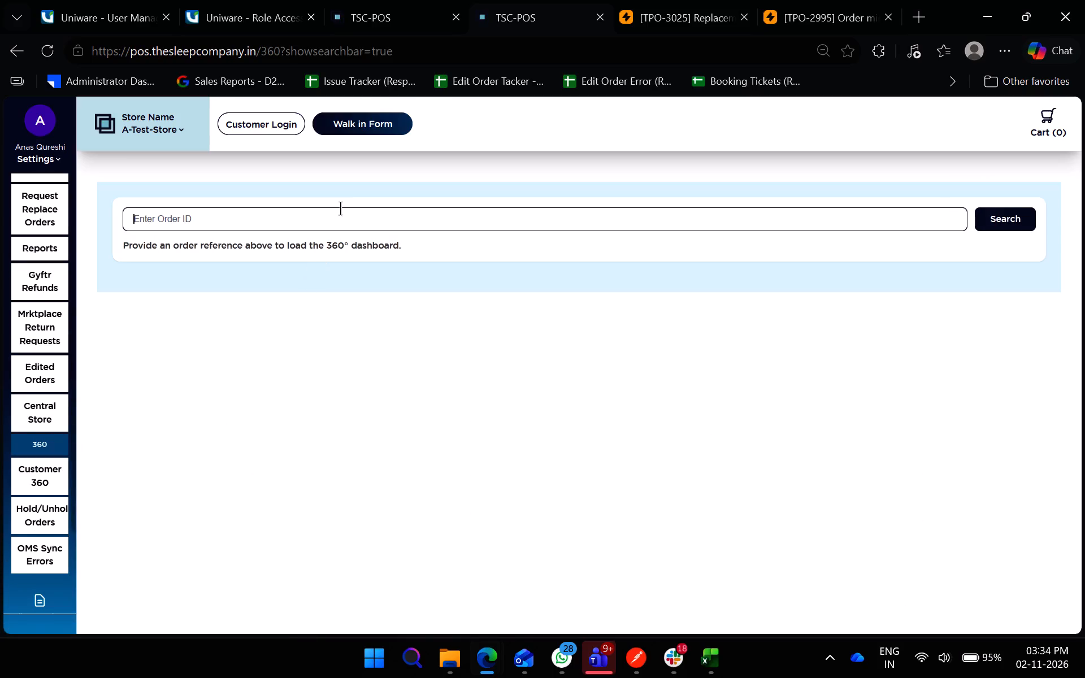
key("ctrl+v")
key("Return")
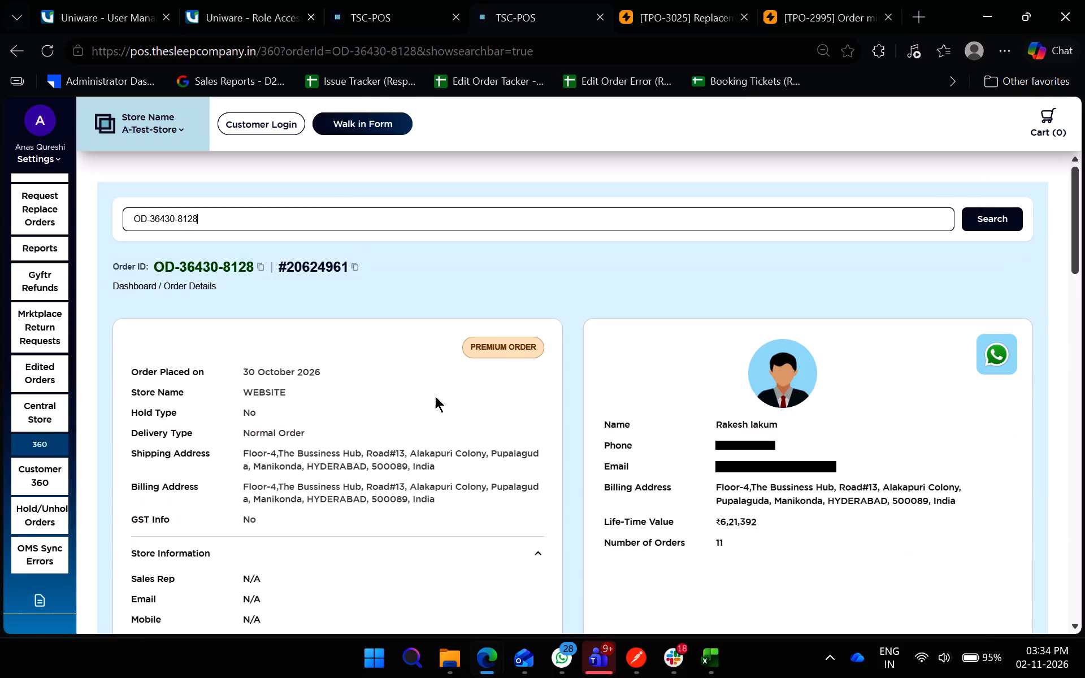
scroll(437, 431, "down", 6)
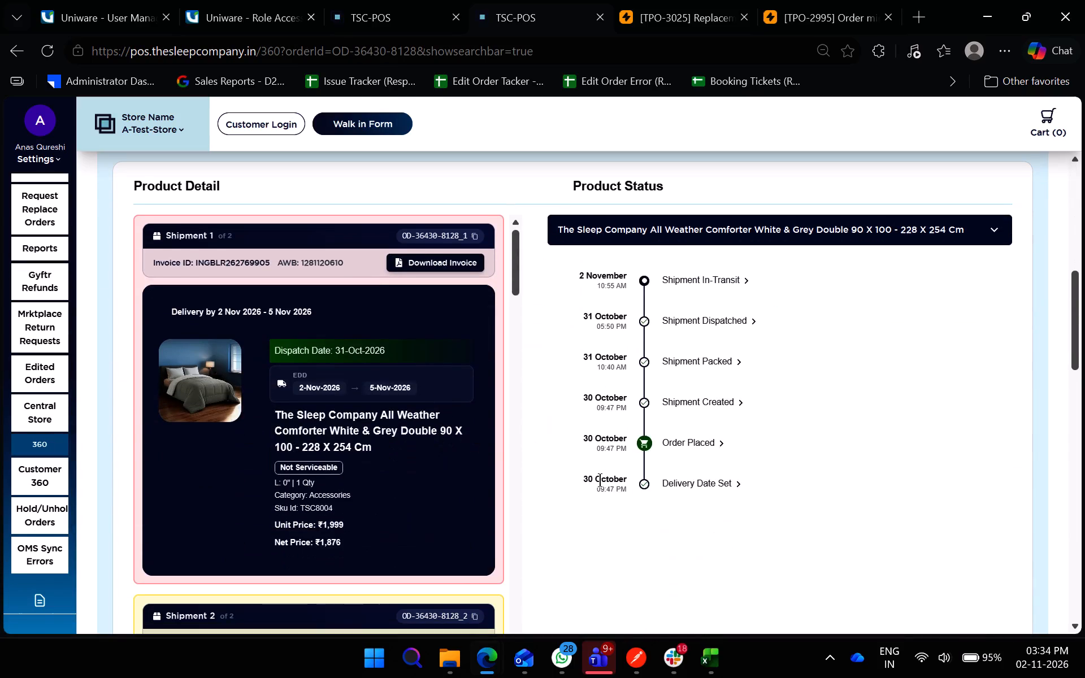
scroll(587, 489, "up", 3)
scroll(503, 419, "up", 2)
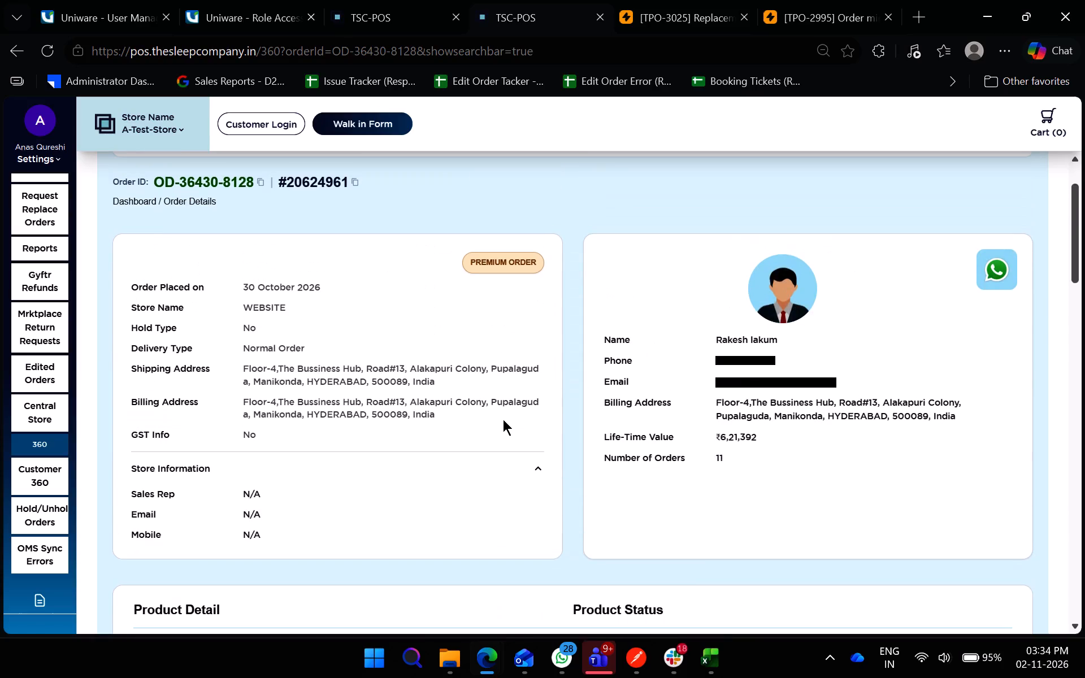
key("alt+Tab")
left_click(722, 0, "alt")
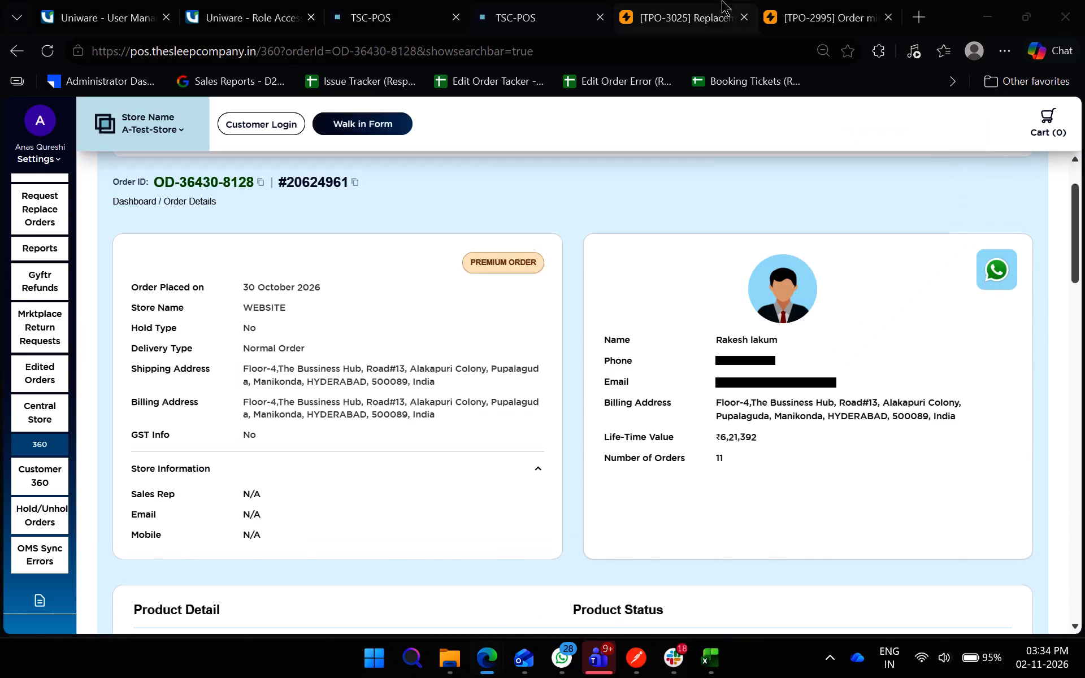
left_click(704, 0)
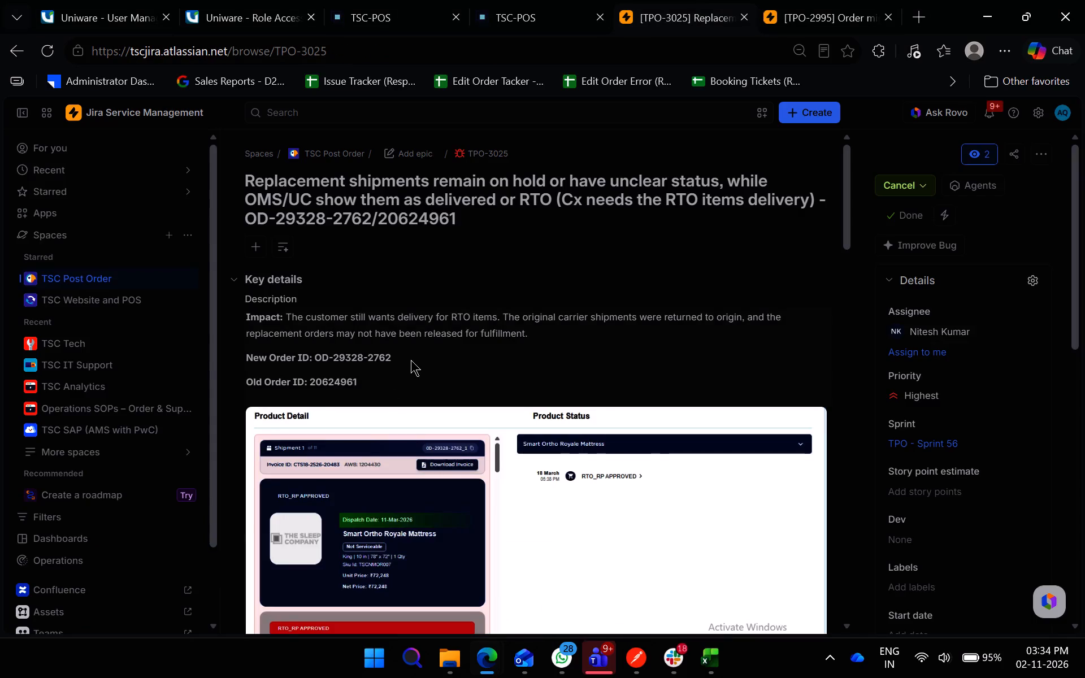
left_click(507, 0)
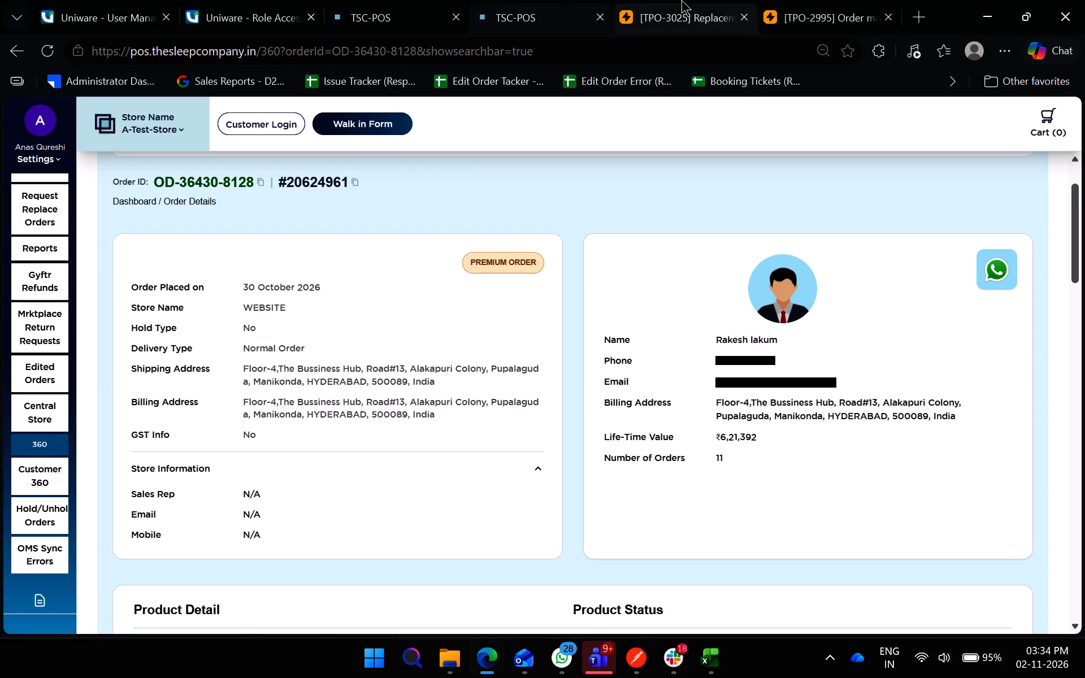
left_click(692, 0)
left_click(528, 0)
left_click(354, 185)
left_click(673, 15)
key("ctrl+f")
key("ctrl+v")
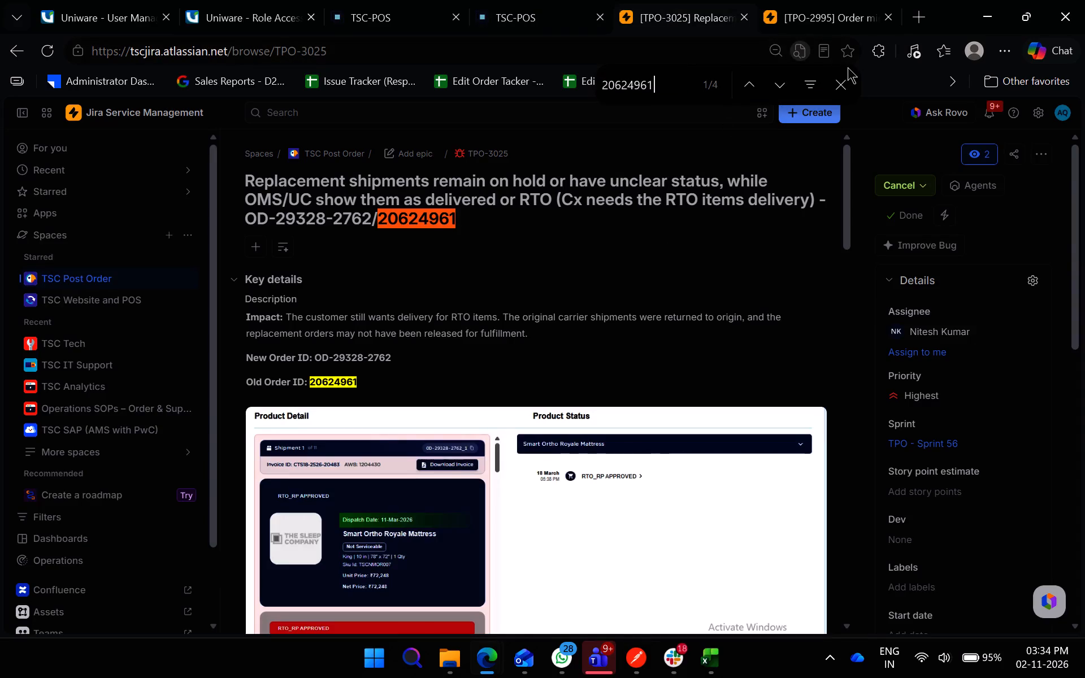
left_click(843, 92)
Copy the comment text in TPO-2995 about the order pushed to OMS and UC, including its new order ID.
left_click(526, 0)
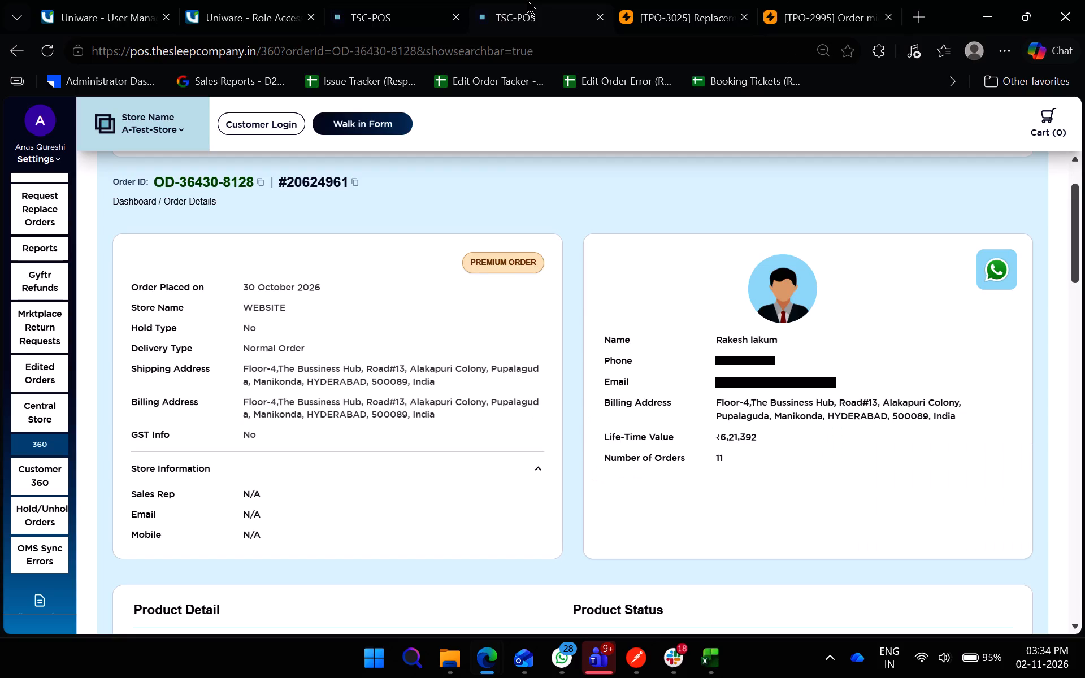
left_click(795, 0)
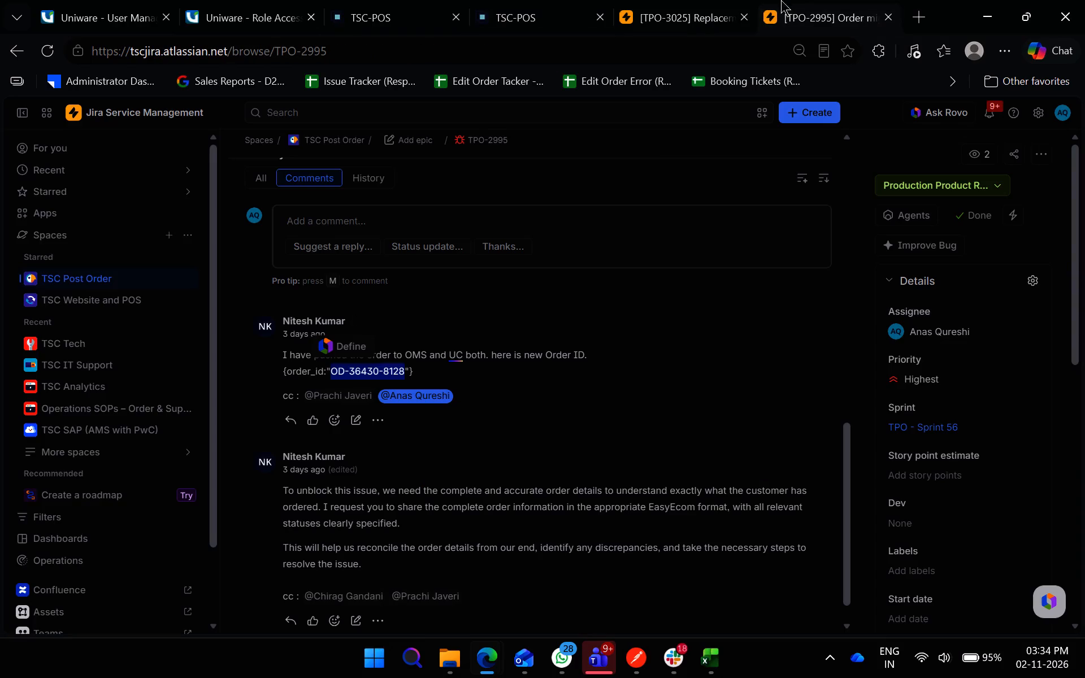
left_click(501, 462)
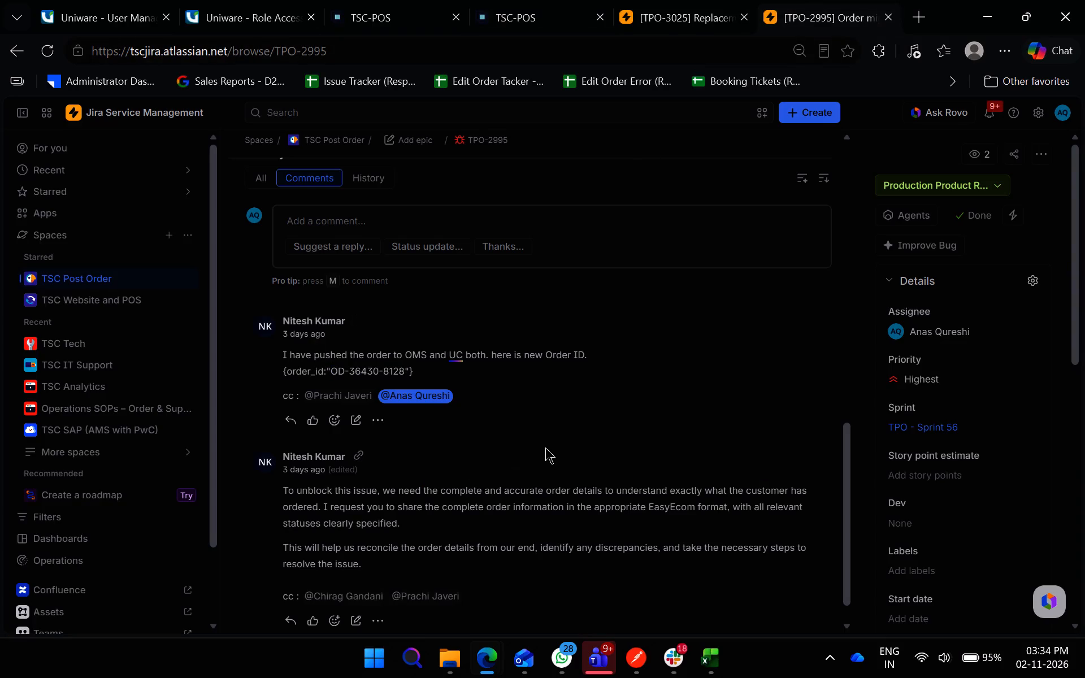
left_click_drag(424, 369, 281, 360)
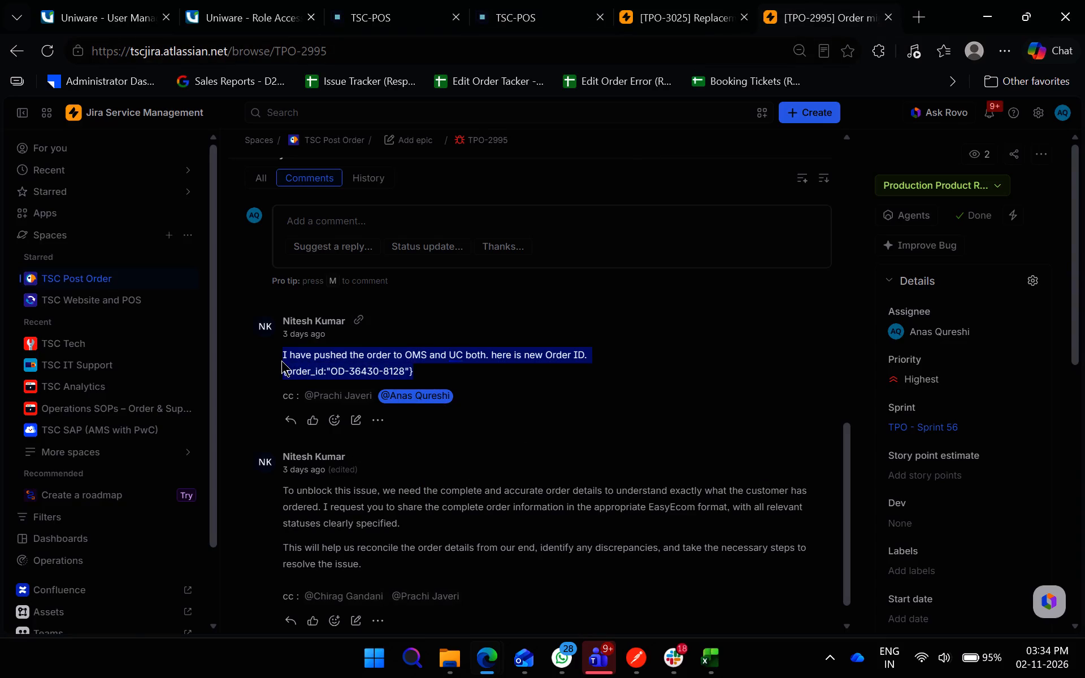
left_click_drag(281, 360, 281, 359)
key("ctrl+c")
key("ctrl+c")
key("ctrl+c")
Open the blocked ticket TSC-5936 from the linked work items of TPO-3025.
left_click(711, 0)
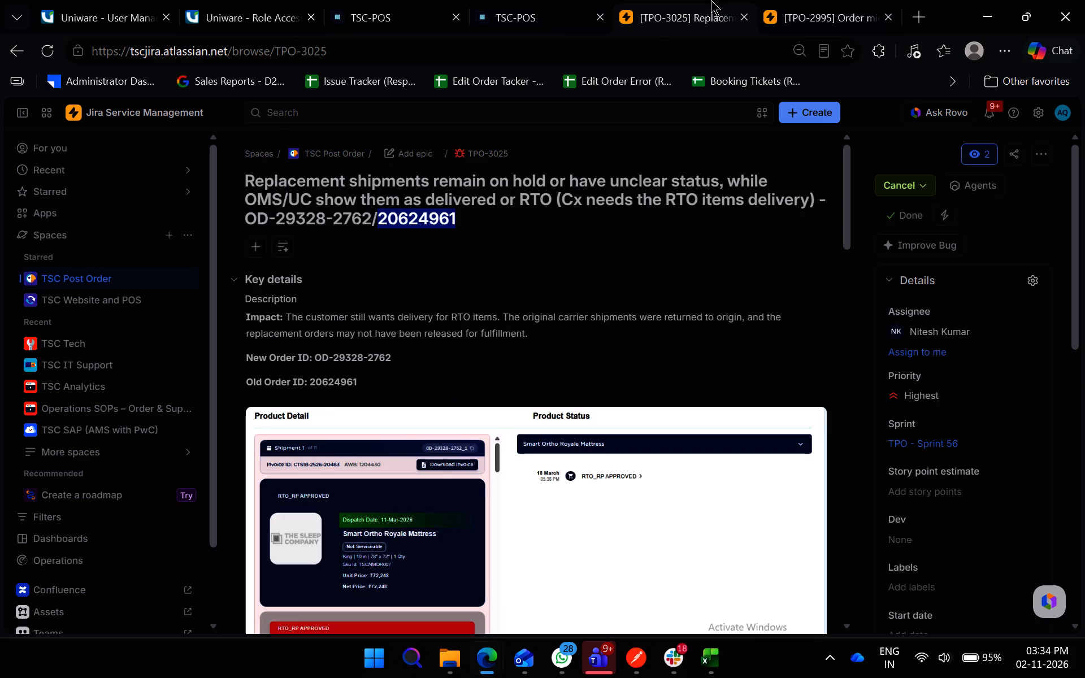
scroll(614, 207, "down", 12)
scroll(566, 354, "down", 4)
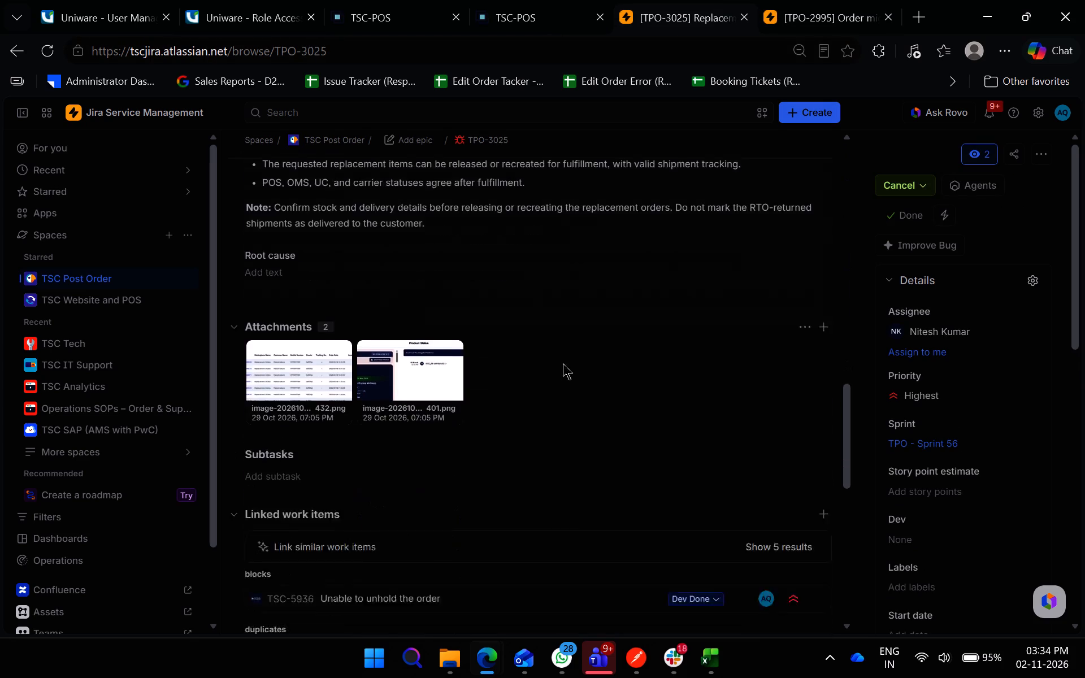
scroll(550, 373, "down", 1)
left_click(296, 309)
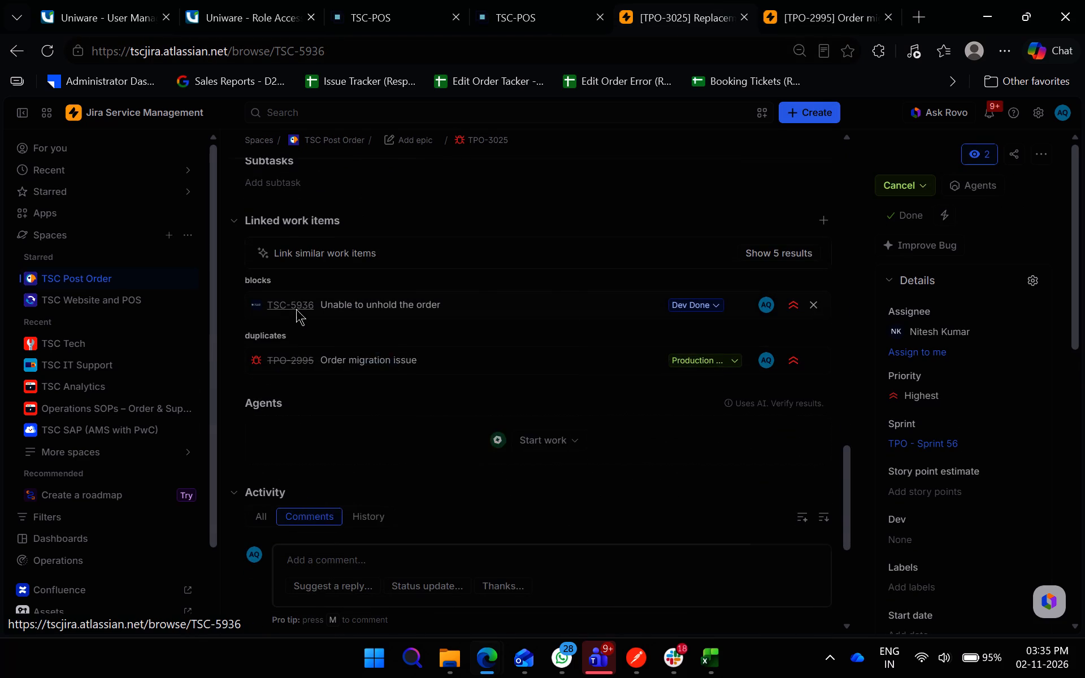
scroll(537, 443, "down", 1)
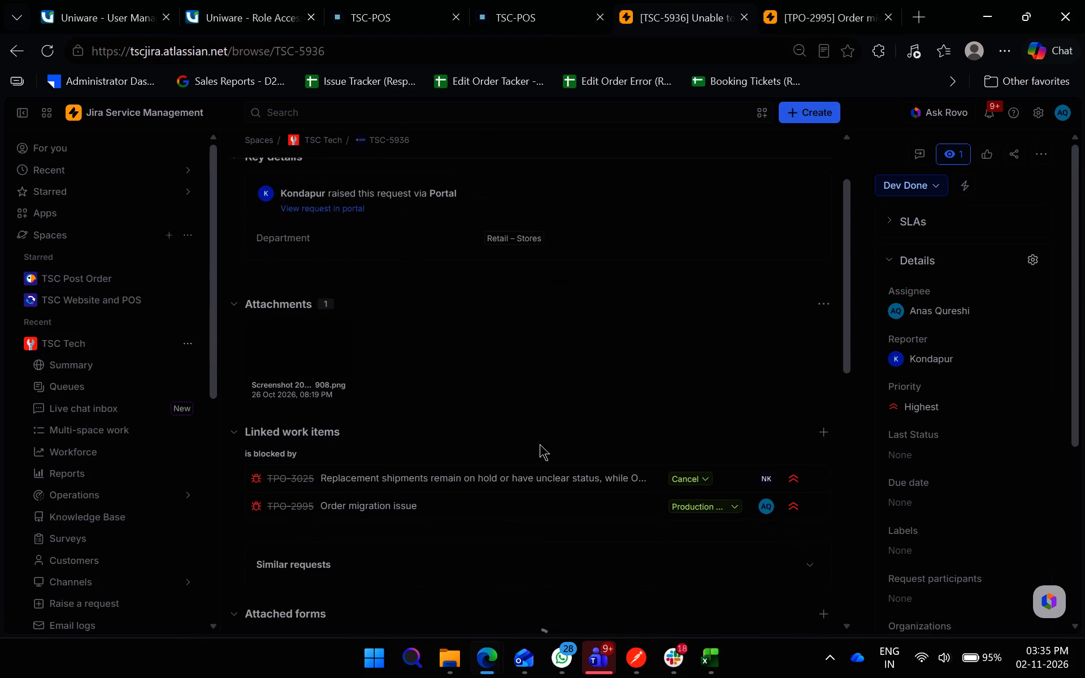
scroll(542, 518, "down", 9)
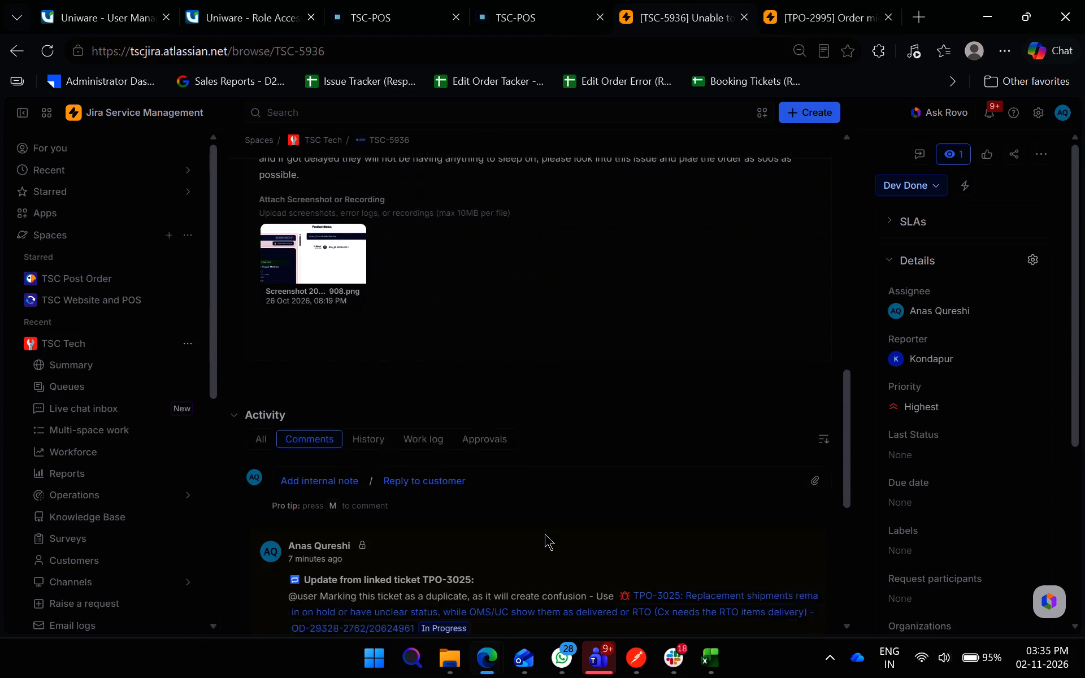
scroll(545, 534, "down", 3)
scroll(545, 534, "up", 2)
left_click(454, 369)
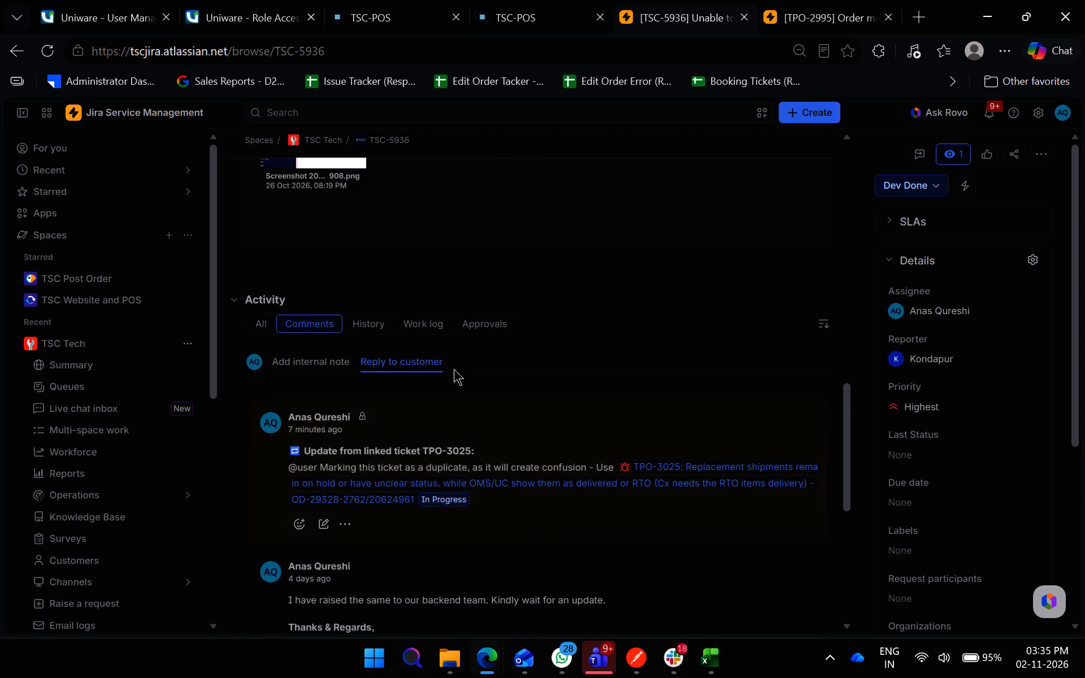
key("ctrl+v")
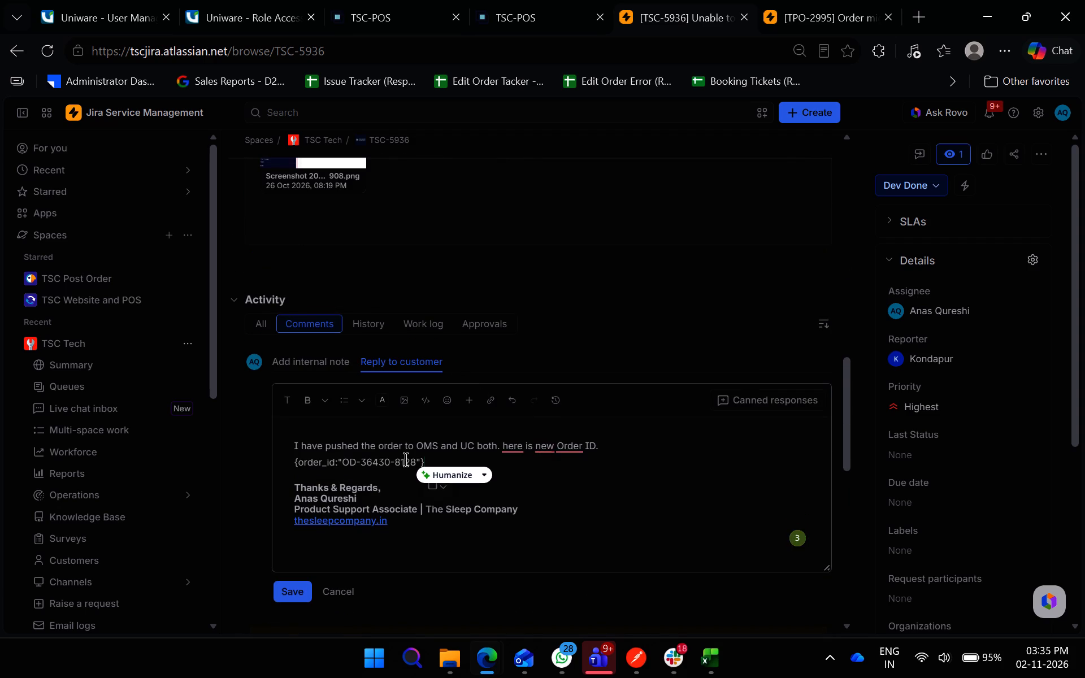
Reword the reply's first line as "We have pushed the order to OMS and UC both. Here is the new order ID.".
left_click(301, 449)
key("Left")
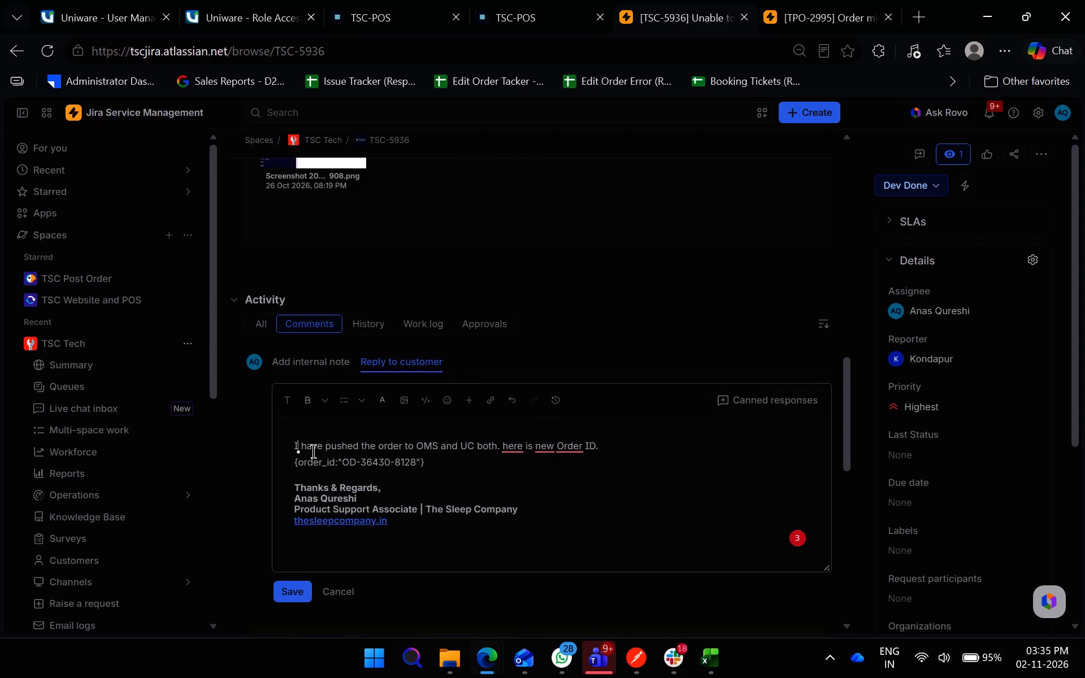
key("BackSpace")
type("We")
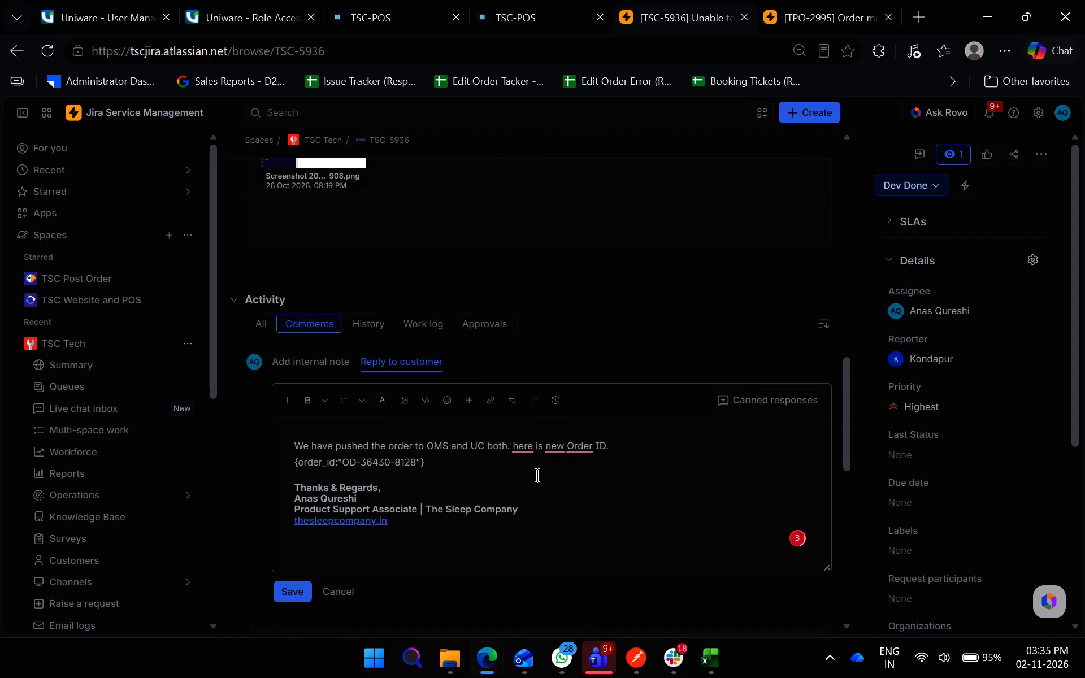
left_click(550, 474)
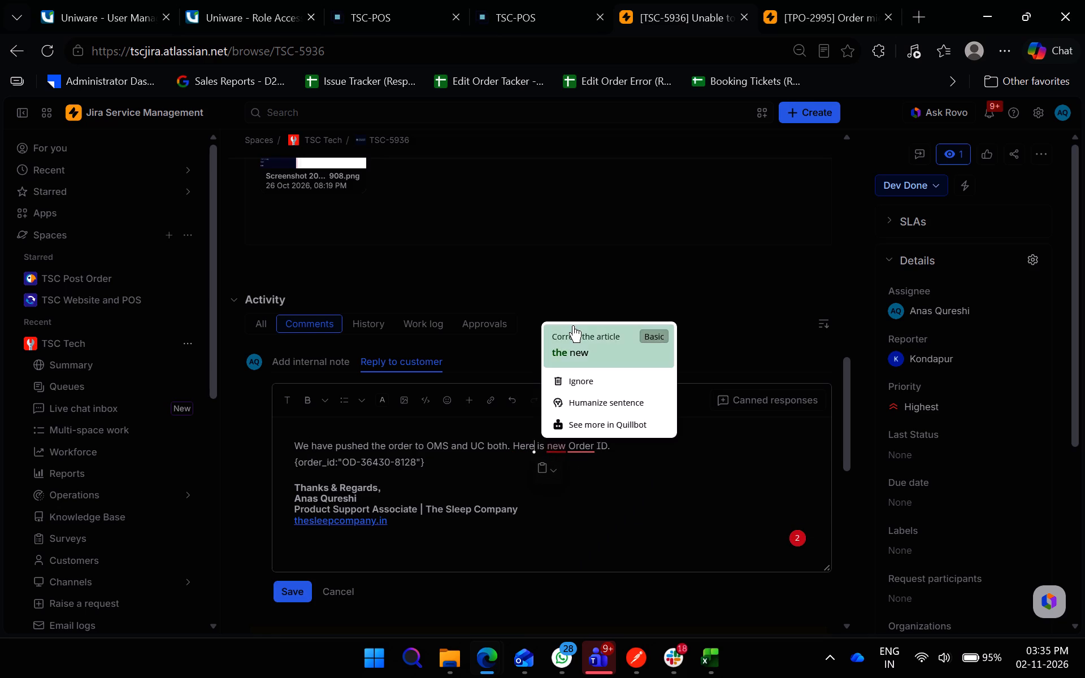
left_click(573, 327)
left_click(646, 354)
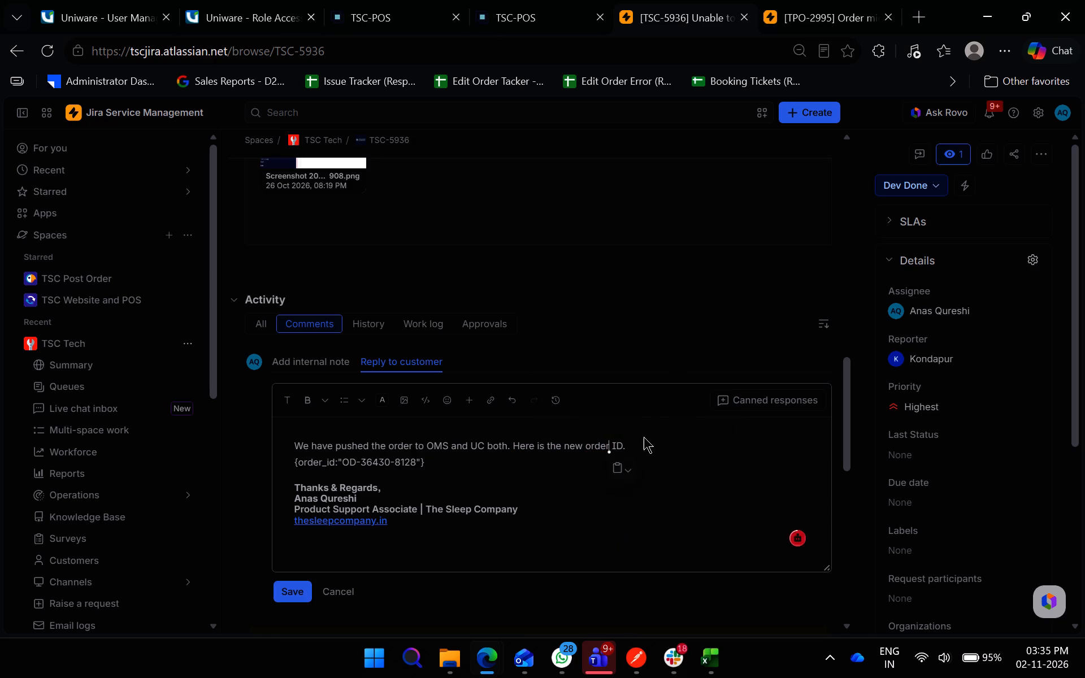
Add "Kindly cross-check whether any item is missing." after the new order ID sentence, followed by a blank line.
left_click(644, 438)
left_click(648, 444)
type("Kindly cross0")
key("BackSpace")
type("-ch")
type("eck wh")
key("t")
key("BackSpace")
type("eth")
type("er")
key("space")
type("any")
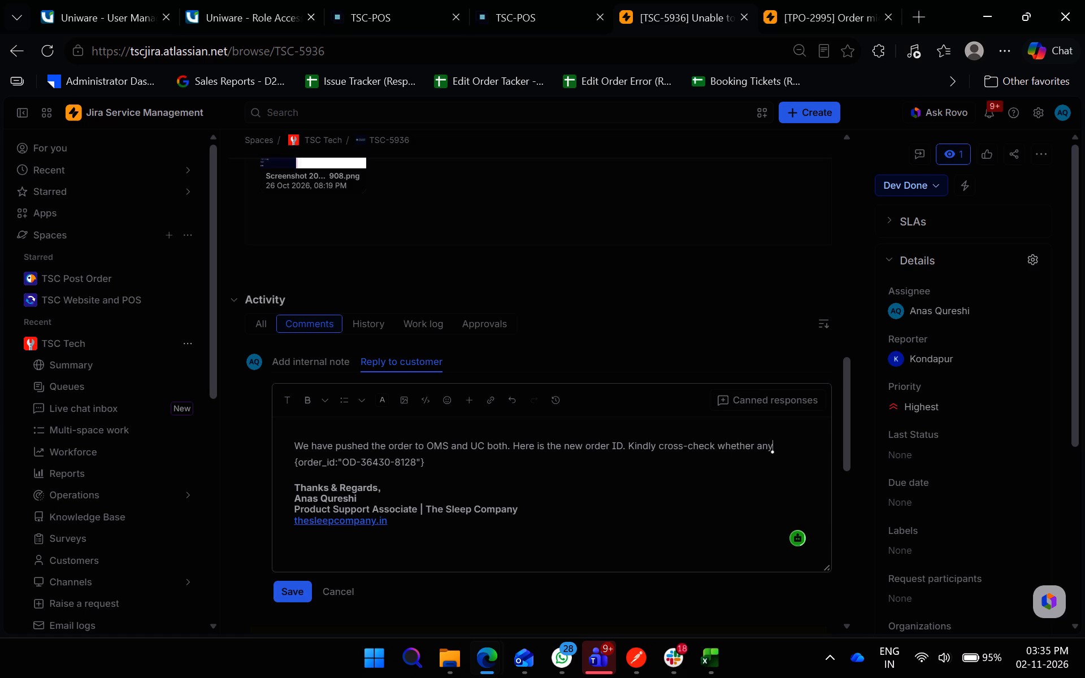
key("space")
type("item is")
key("space")
type("missing")
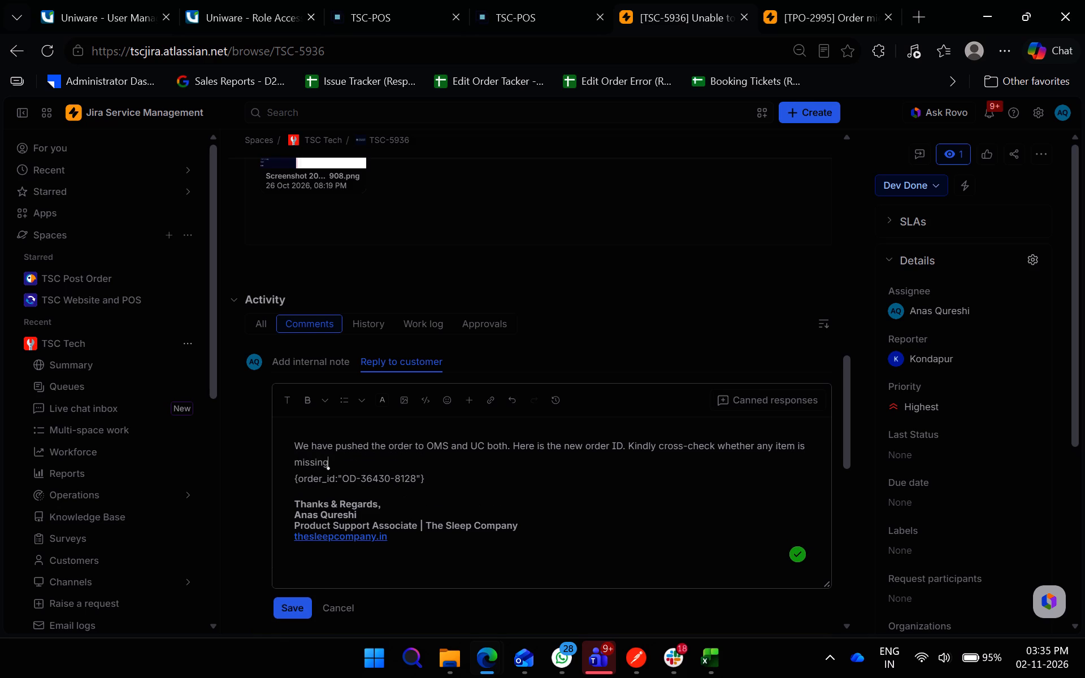
key("period")
key("shift+Return")
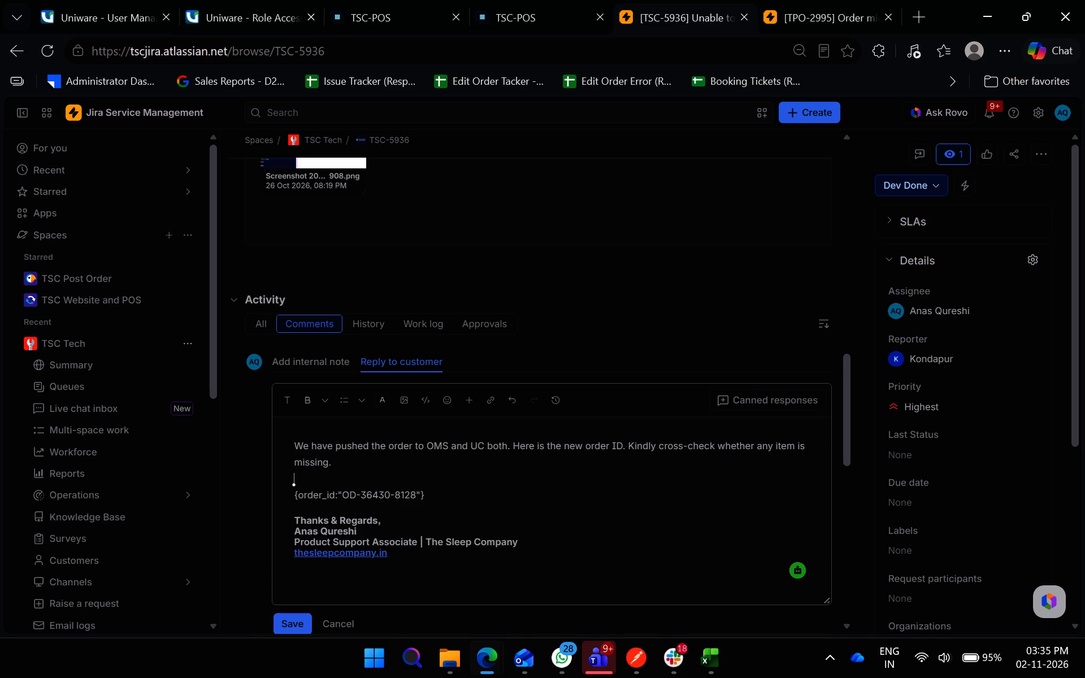
left_click_drag(429, 495, 289, 499)
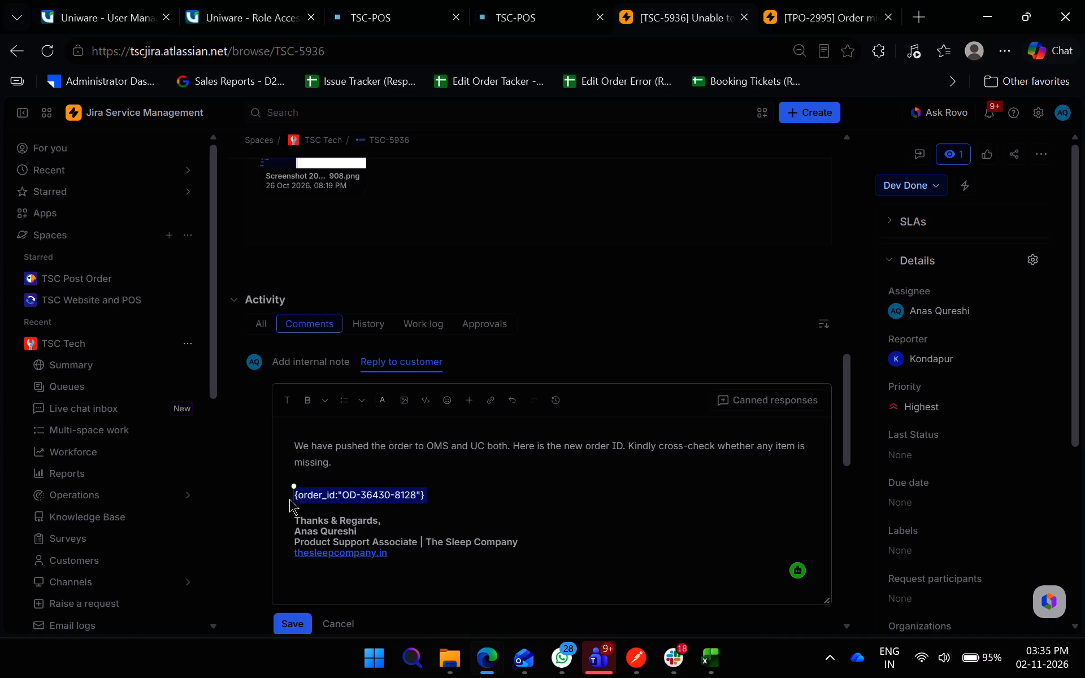
key("ctrl+b")
left_click(516, 526)
left_click(285, 622)
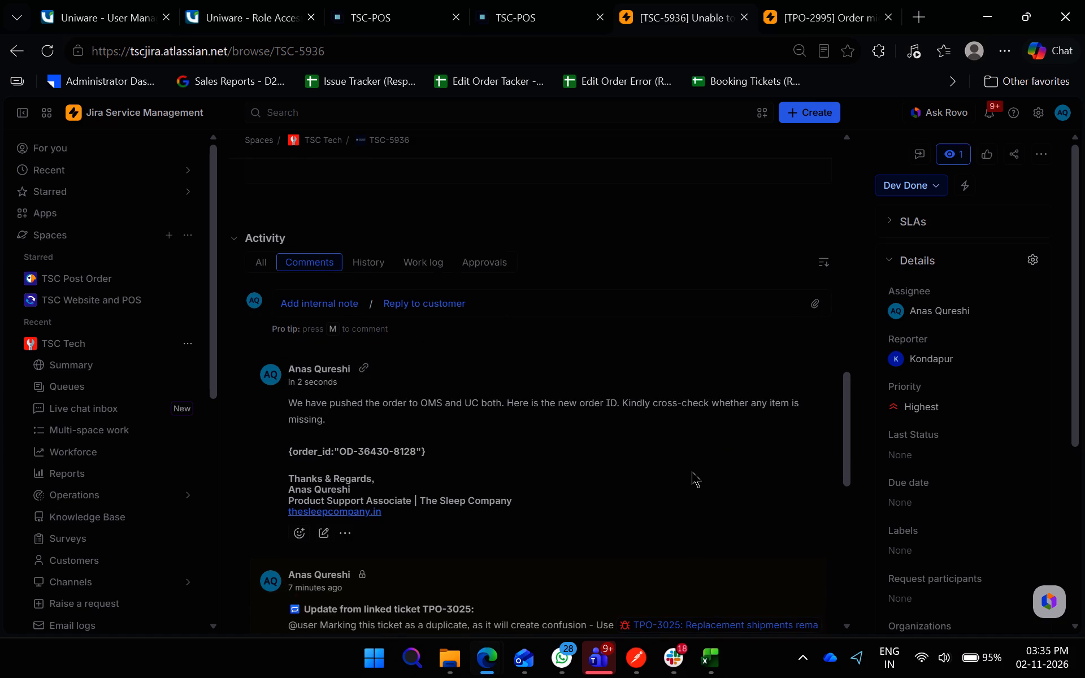
Review the comments on TPO-2995 and TSC-5936, and open the linked ticket TPO-3025 to check its comments.
left_click(823, 0)
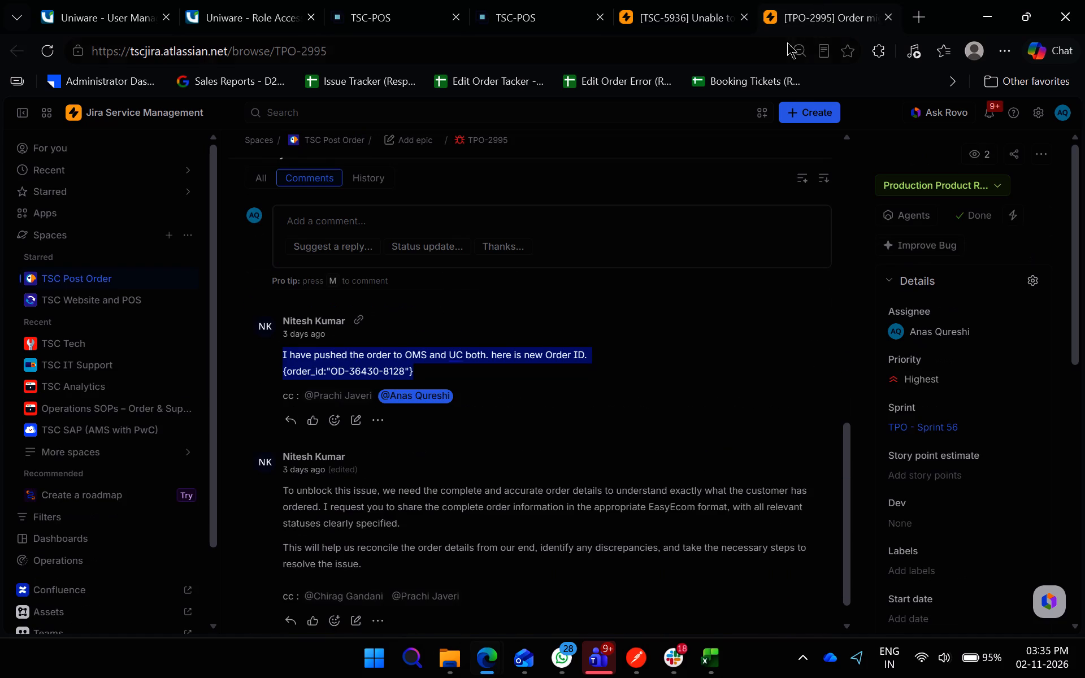
left_click(683, 7)
scroll(629, 418, "down", 7)
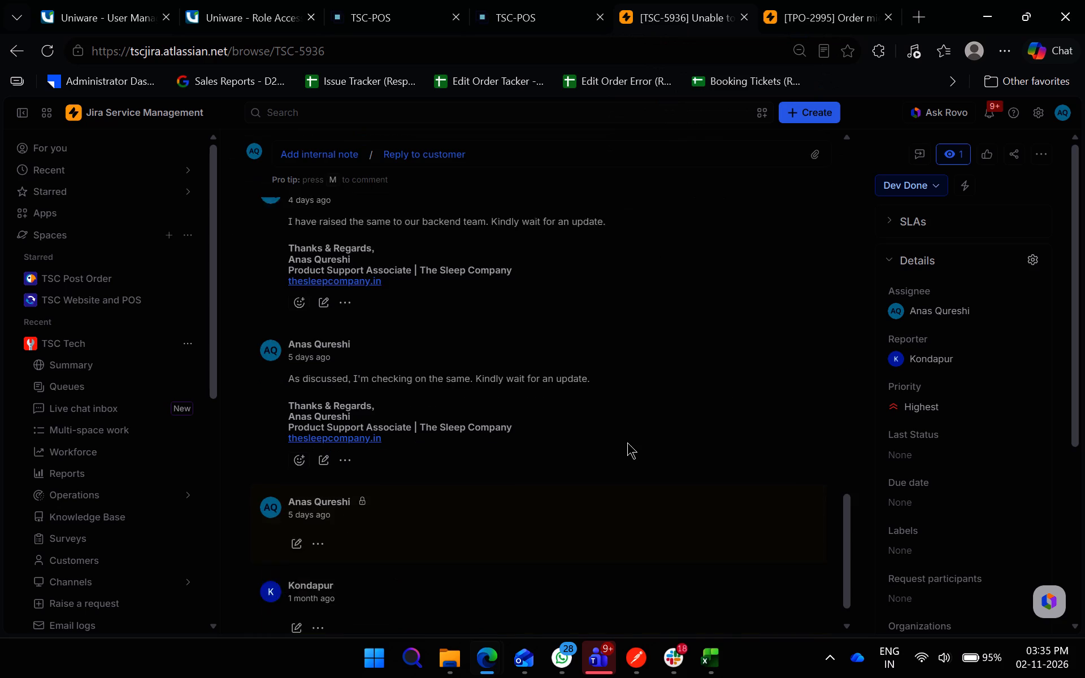
scroll(627, 442, "down", 1)
scroll(627, 442, "up", 3)
scroll(641, 280, "up", 6)
scroll(519, 305, "up", 5)
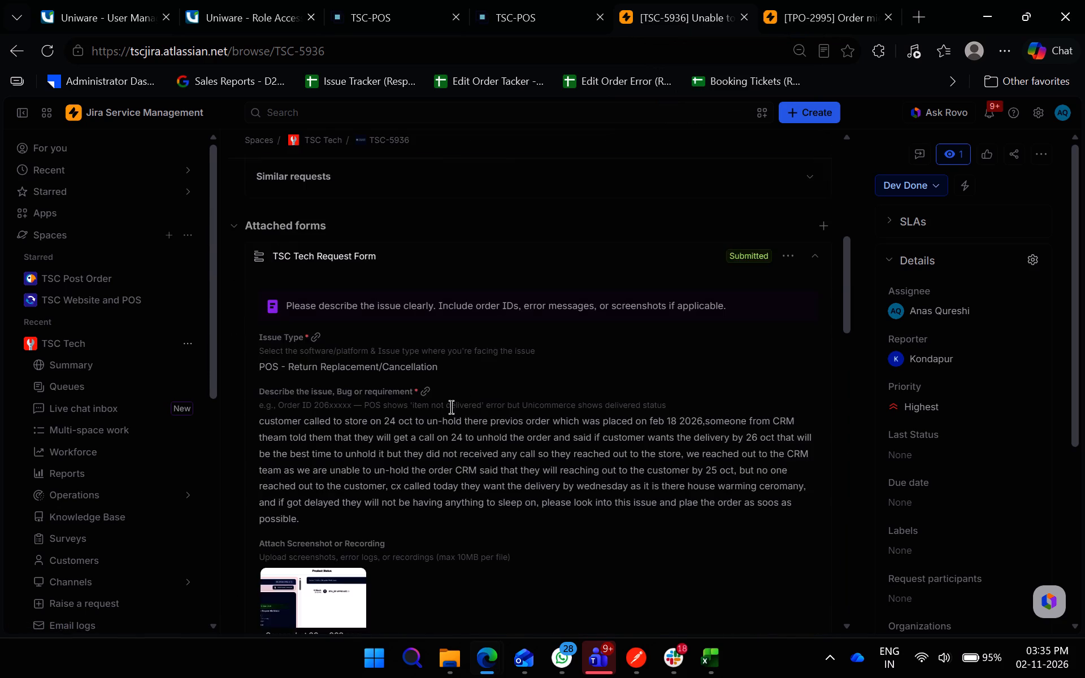
scroll(442, 408, "up", 3)
left_click(286, 344)
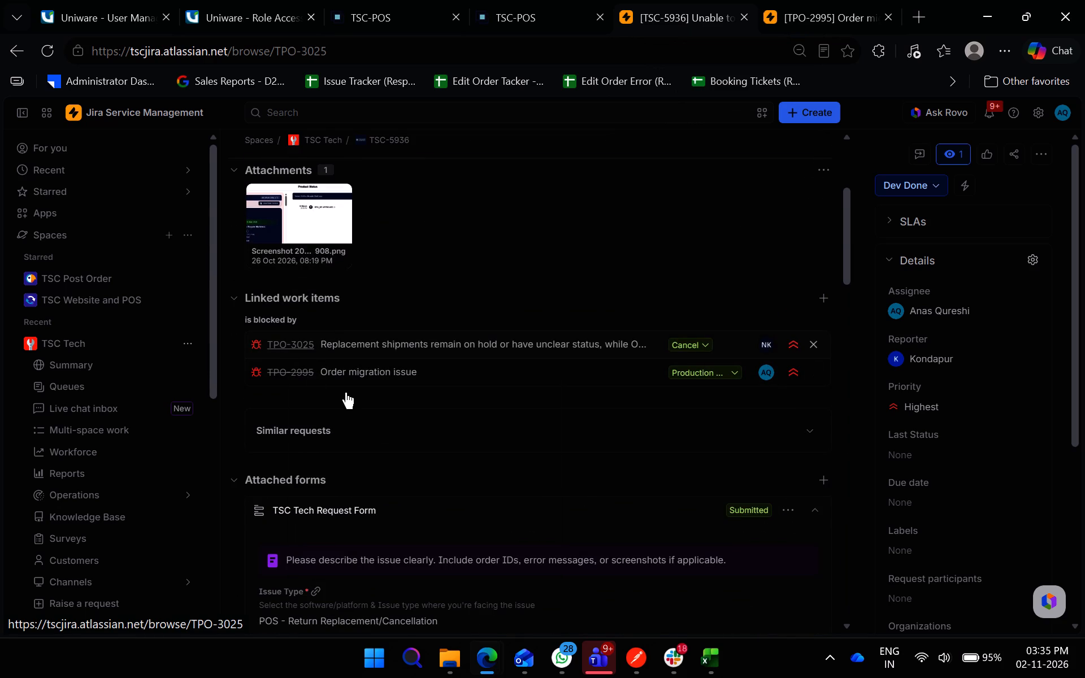
scroll(630, 514, "down", 20)
scroll(630, 514, "down", 2)
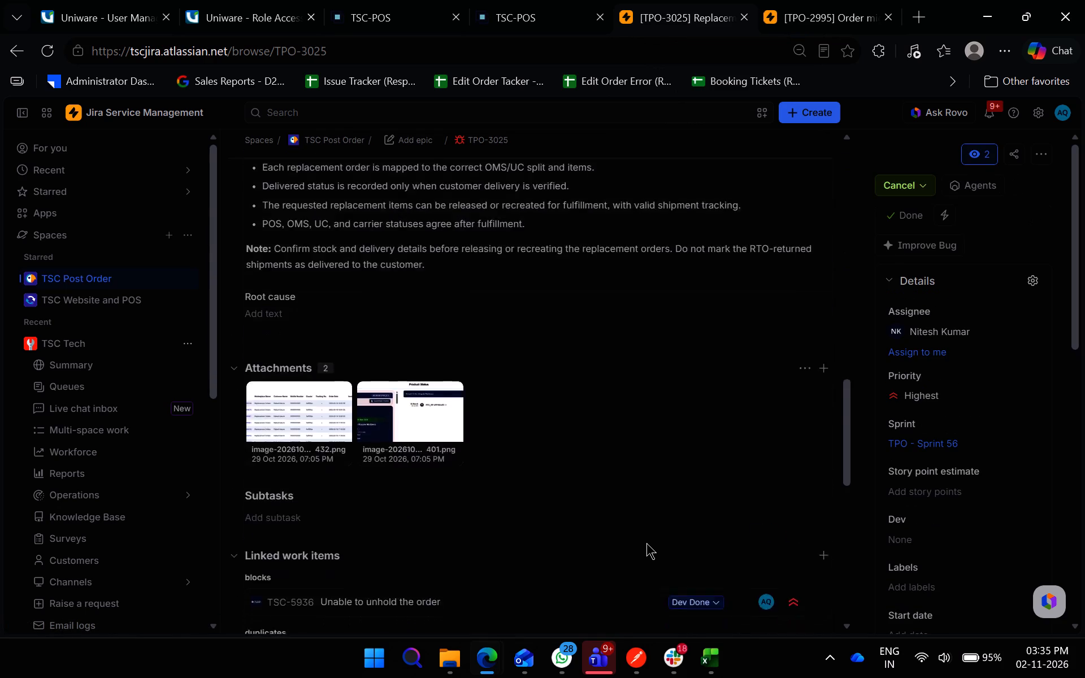
scroll(646, 543, "down", 8)
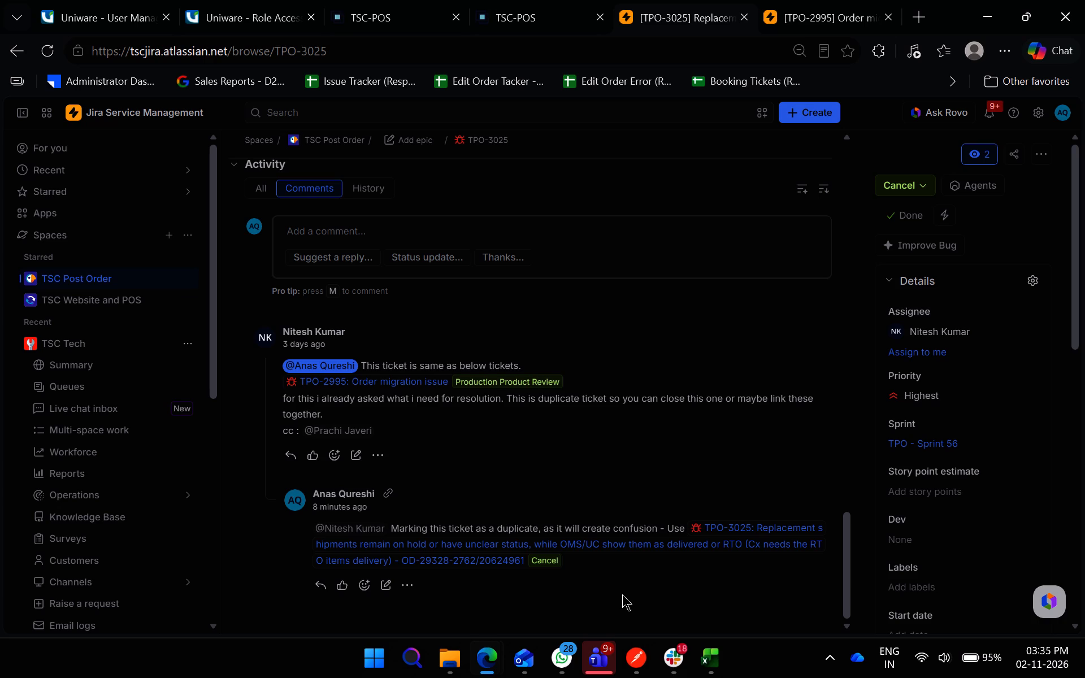
Switch to the open Excel workbook with the CP_EE_Status sheet.
left_click(695, 664)
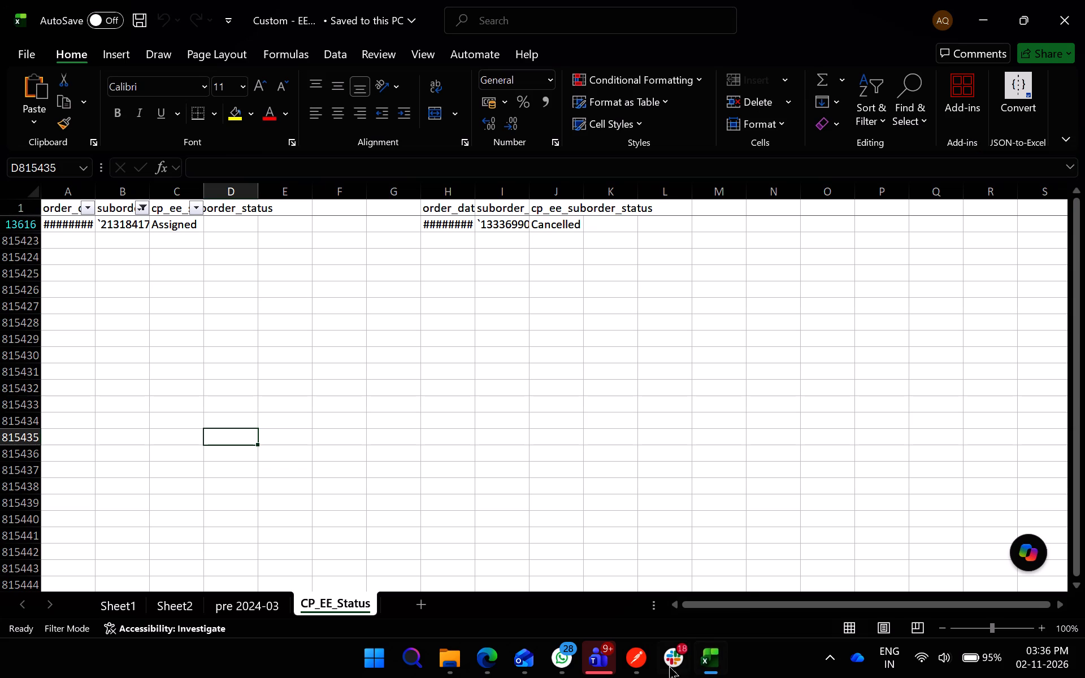
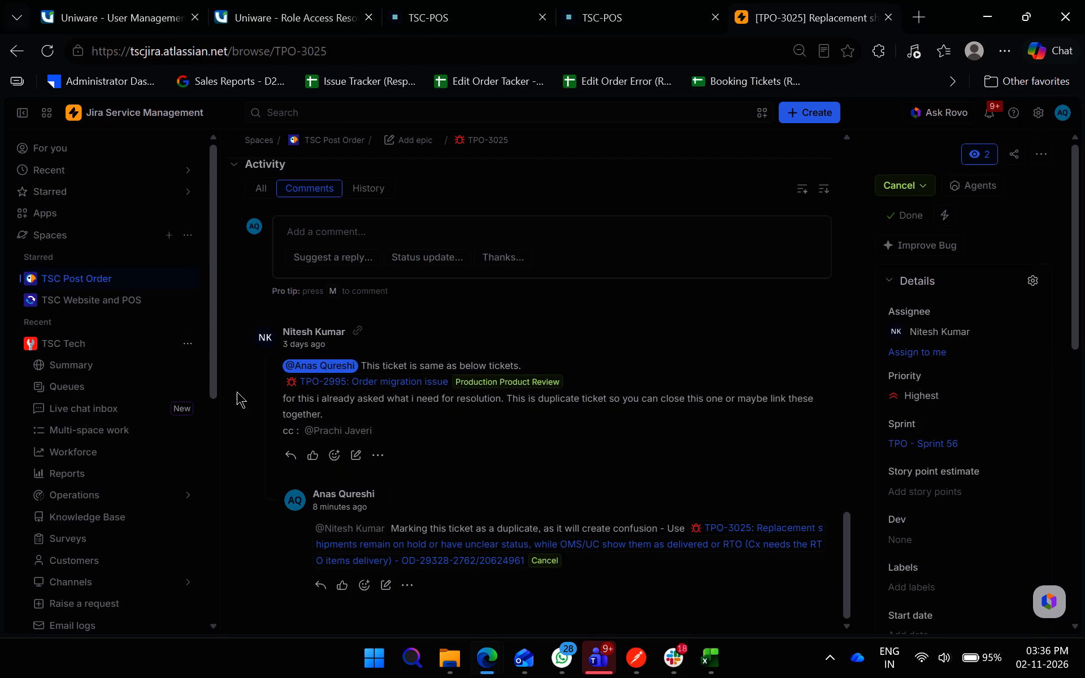
Open the starred filter "TSC - TPO/TWP Non-Dev Open Tickets" and refresh its results list.
scroll(232, 403, "down", 12)
left_click(76, 436)
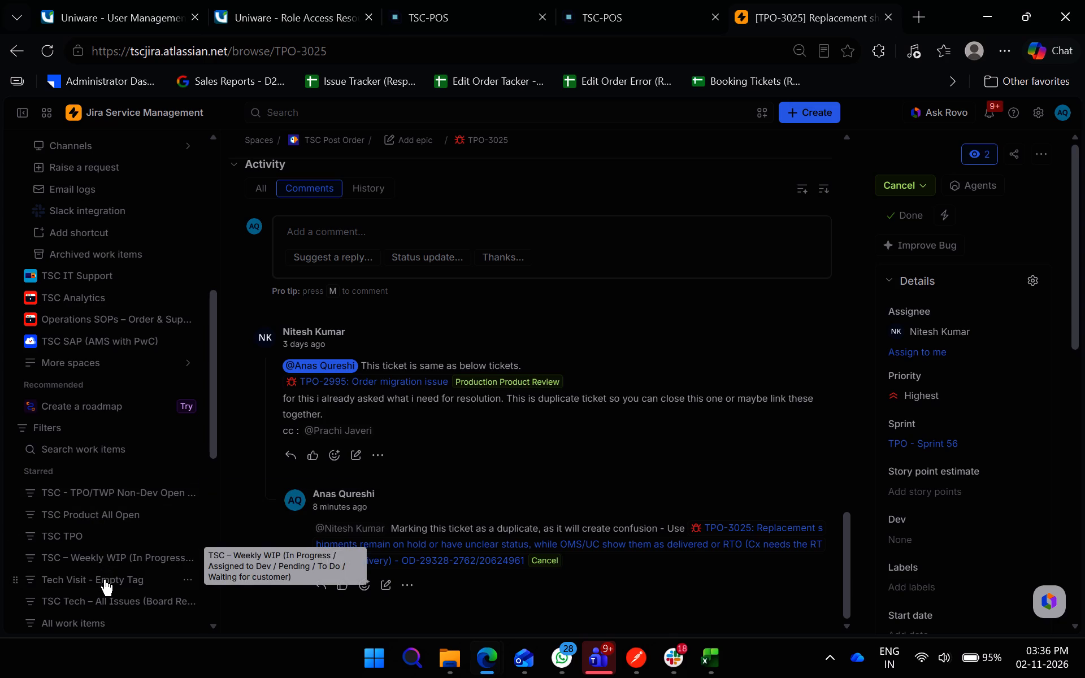
left_click(93, 497)
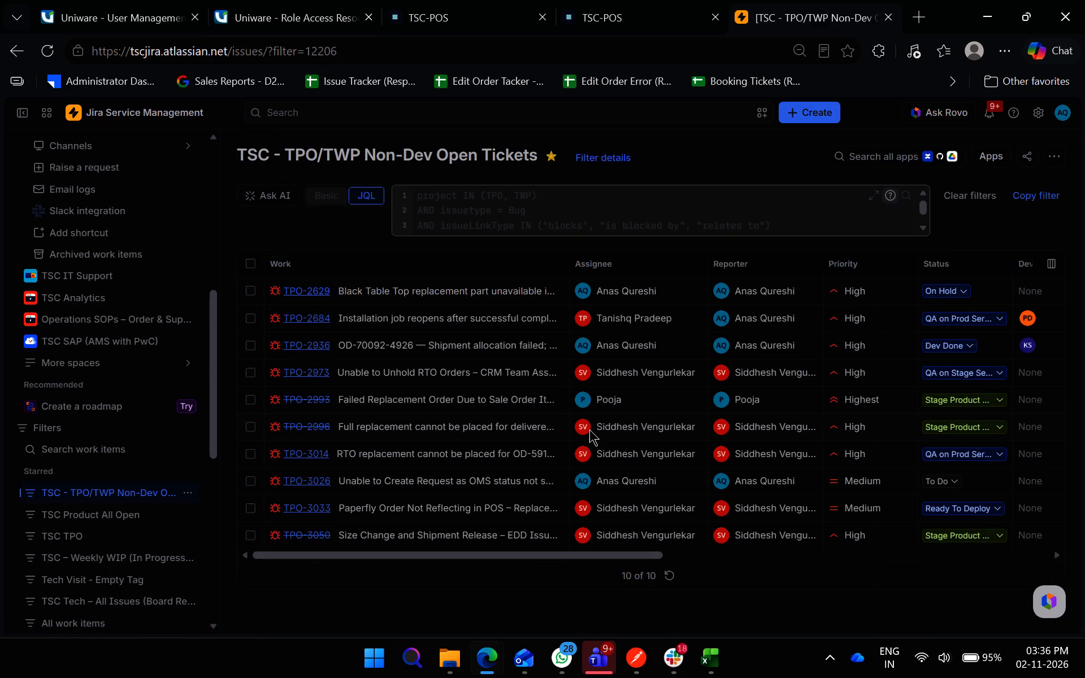
left_click(665, 579)
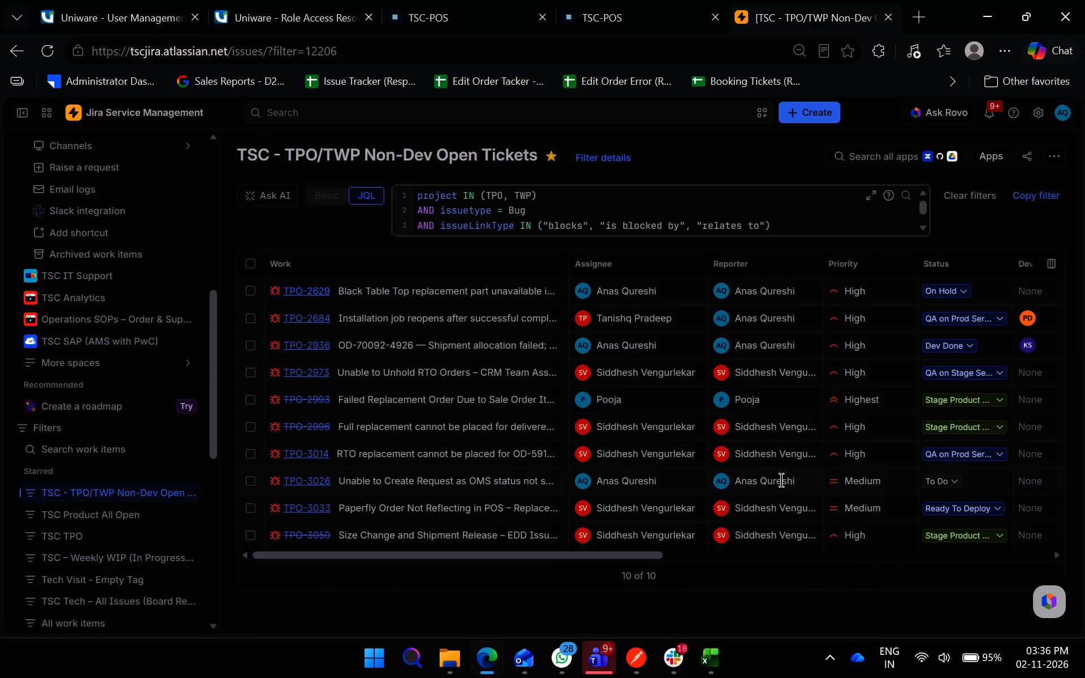
scroll(754, 460, "down", 5)
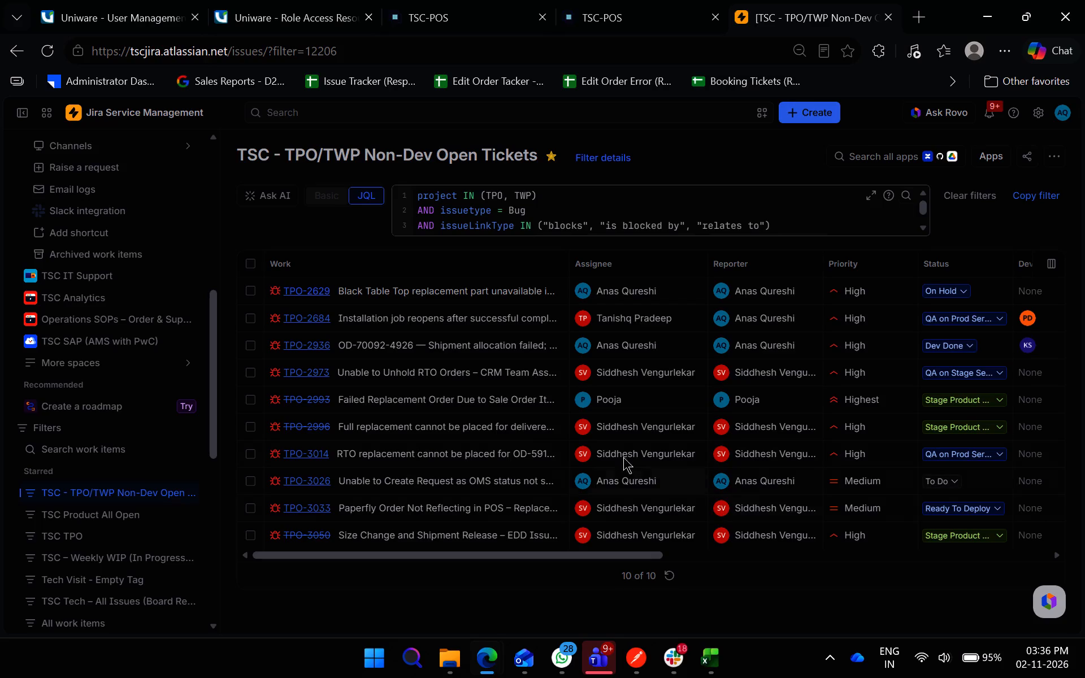
Open TPO-2684 from the filter results in a new browser tab and review its issue details and comments.
right_click(309, 323)
left_click(378, 333)
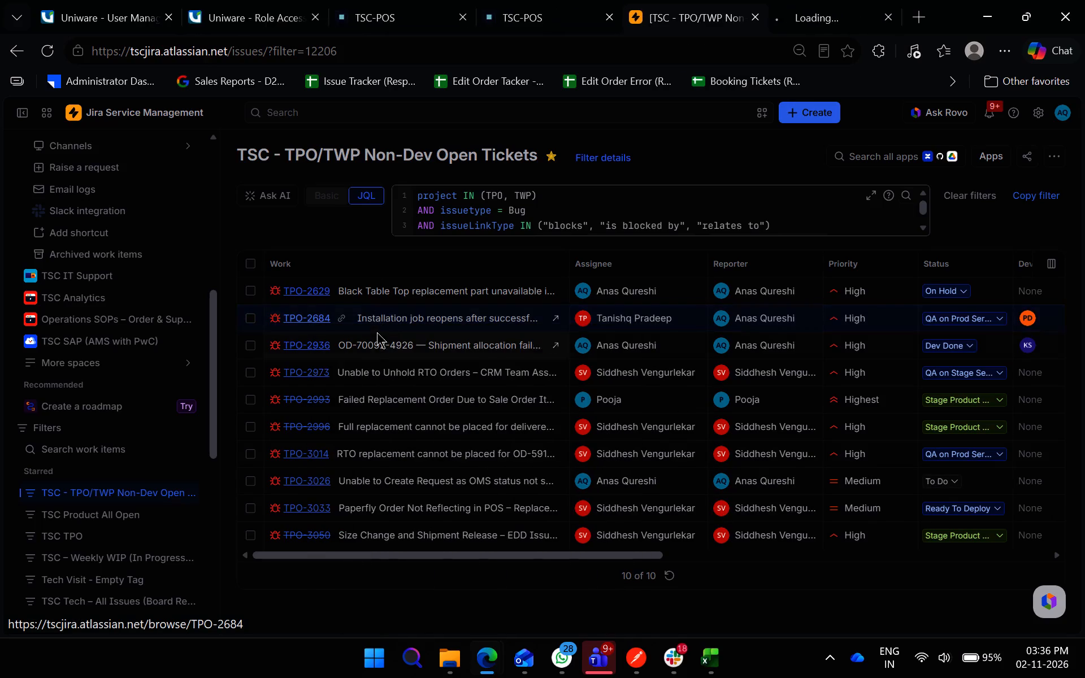
left_click(806, 0)
scroll(586, 506, "down", 8)
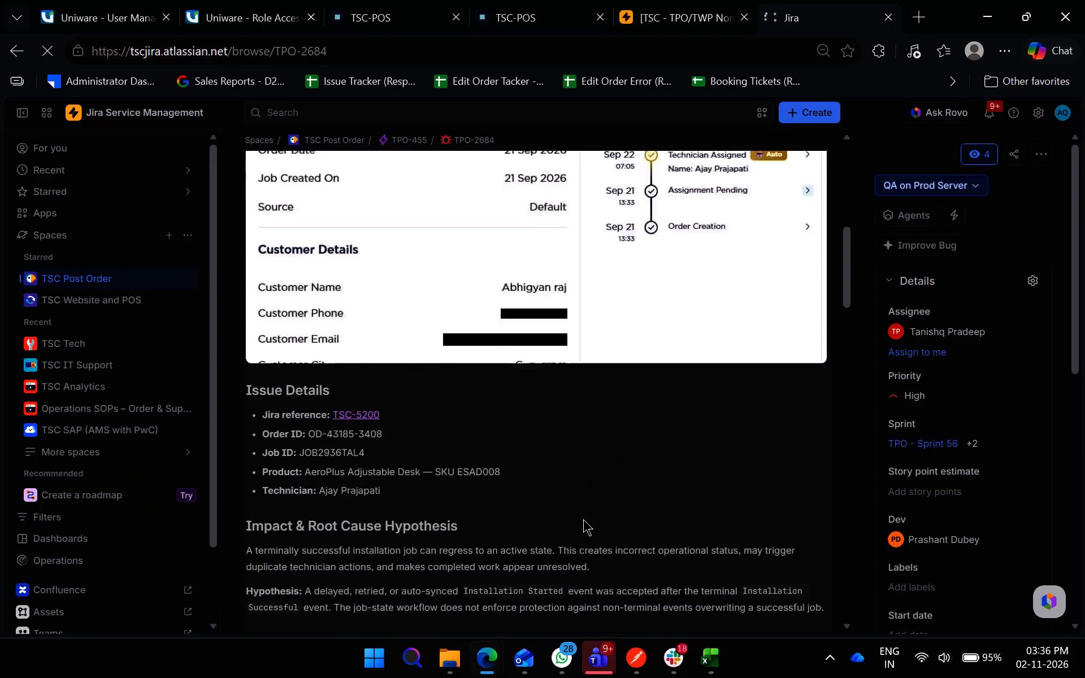
scroll(583, 519, "down", 12)
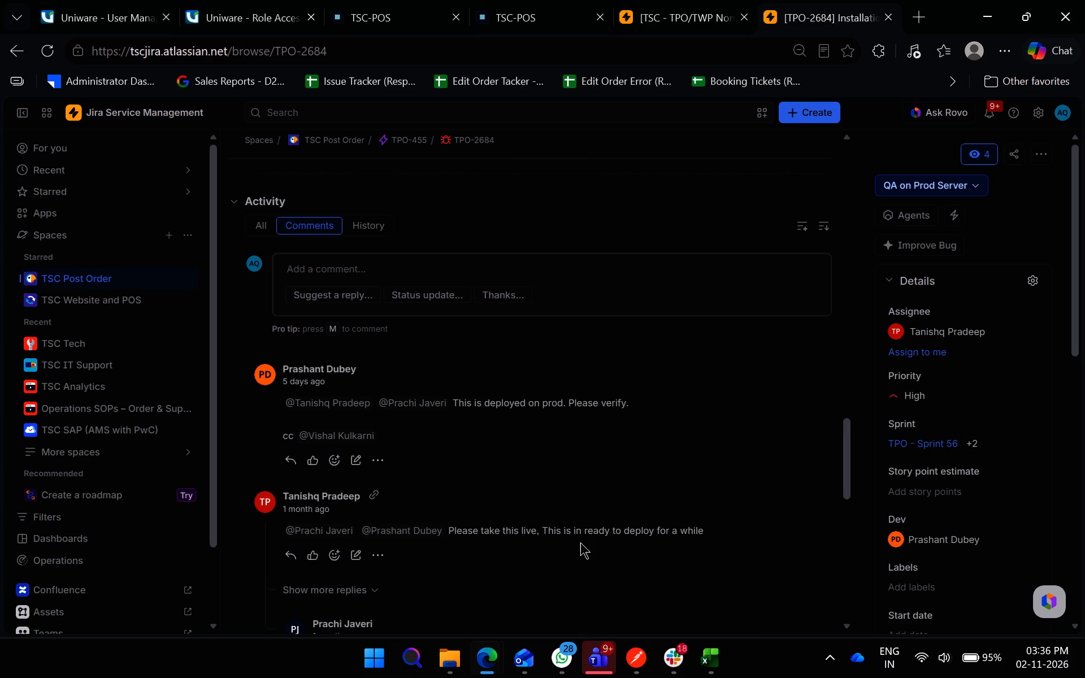
scroll(578, 550, "down", 1)
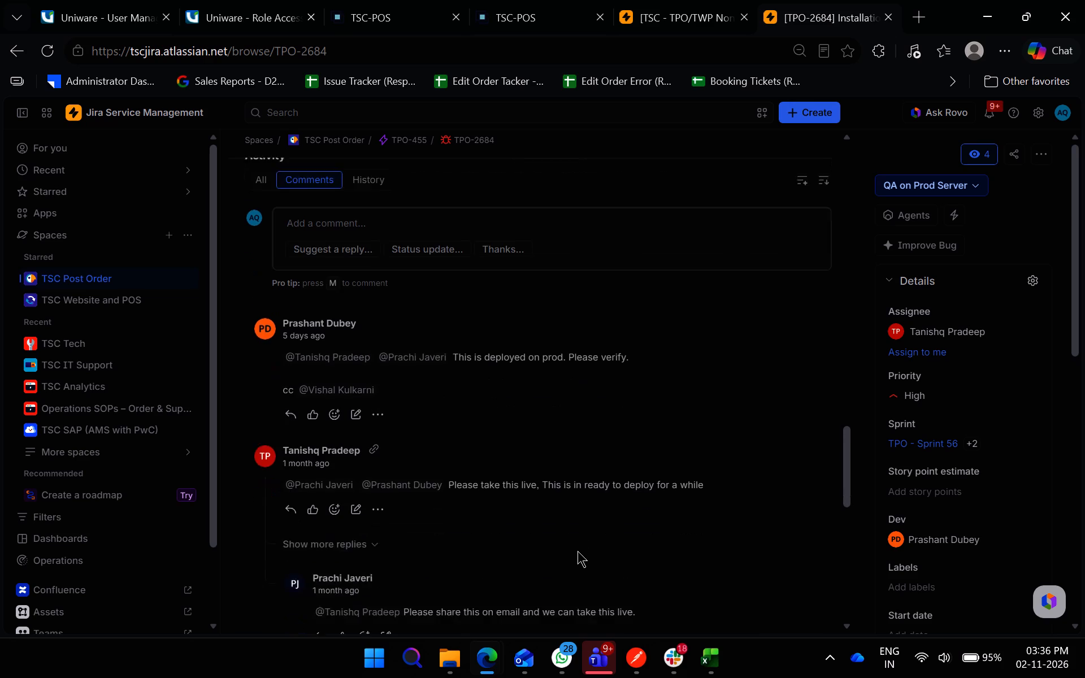
scroll(578, 552, "up", 1)
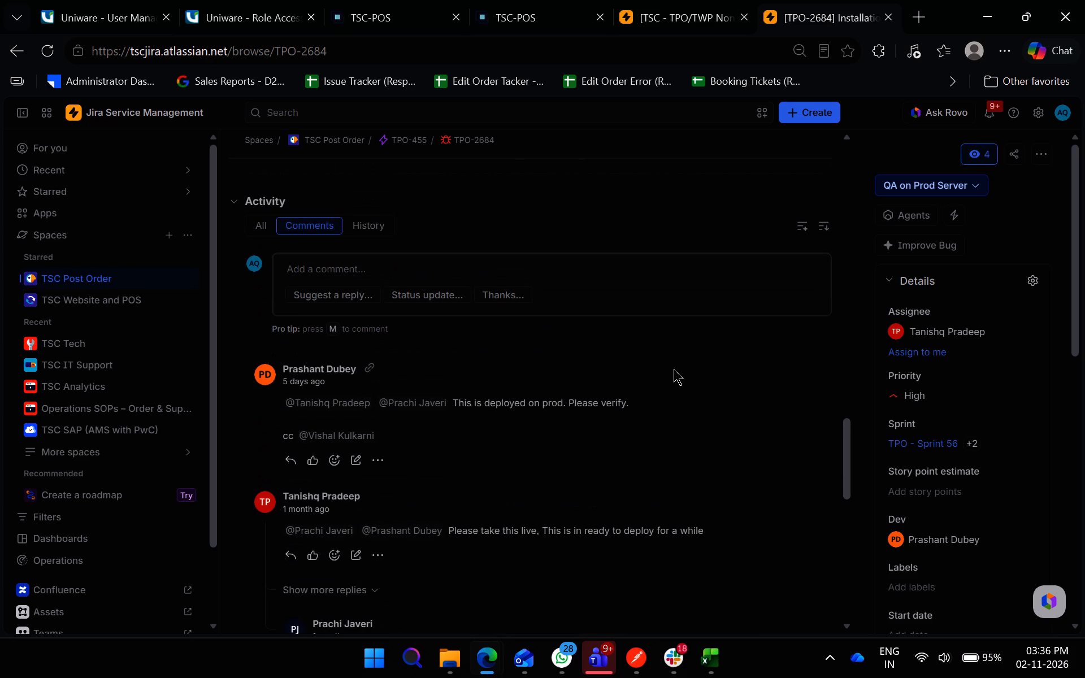
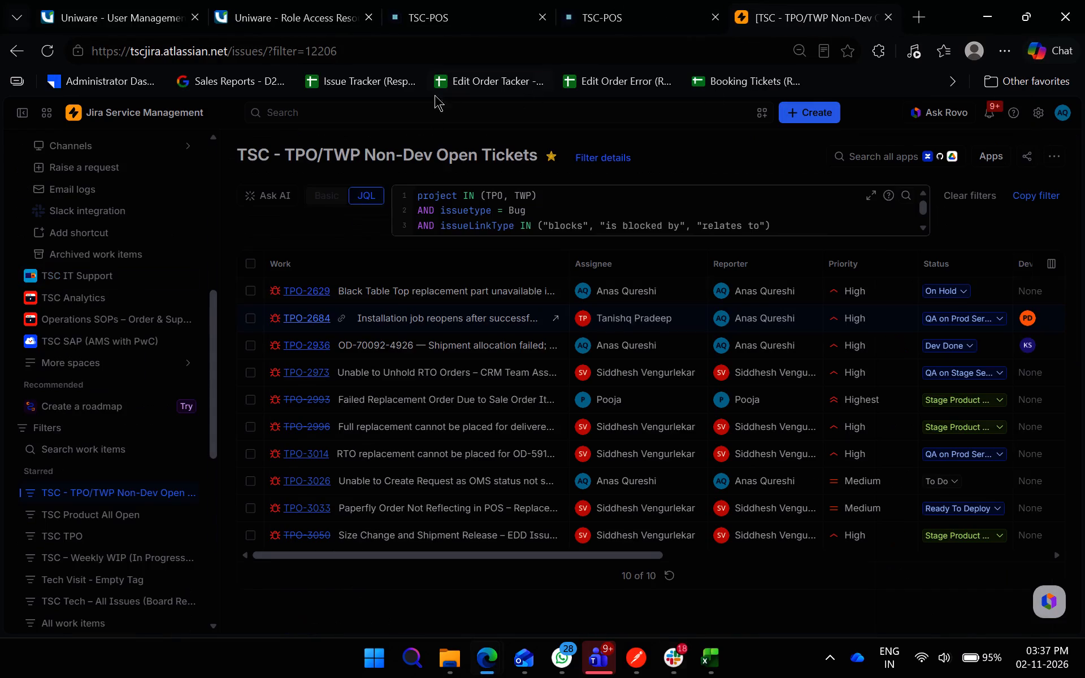
Export the TPO/TWP non-dev open tickets filter results as a CSV file and open the download in Excel.
left_click(1047, 160)
left_click(943, 225)
left_click(789, 172)
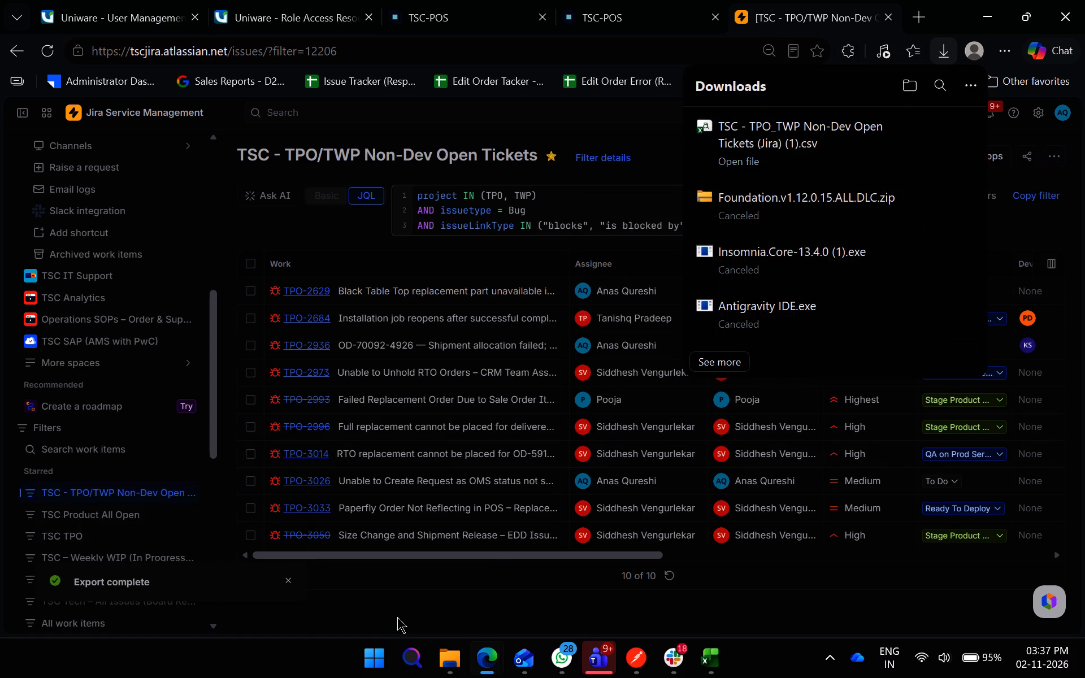
left_click(856, 138)
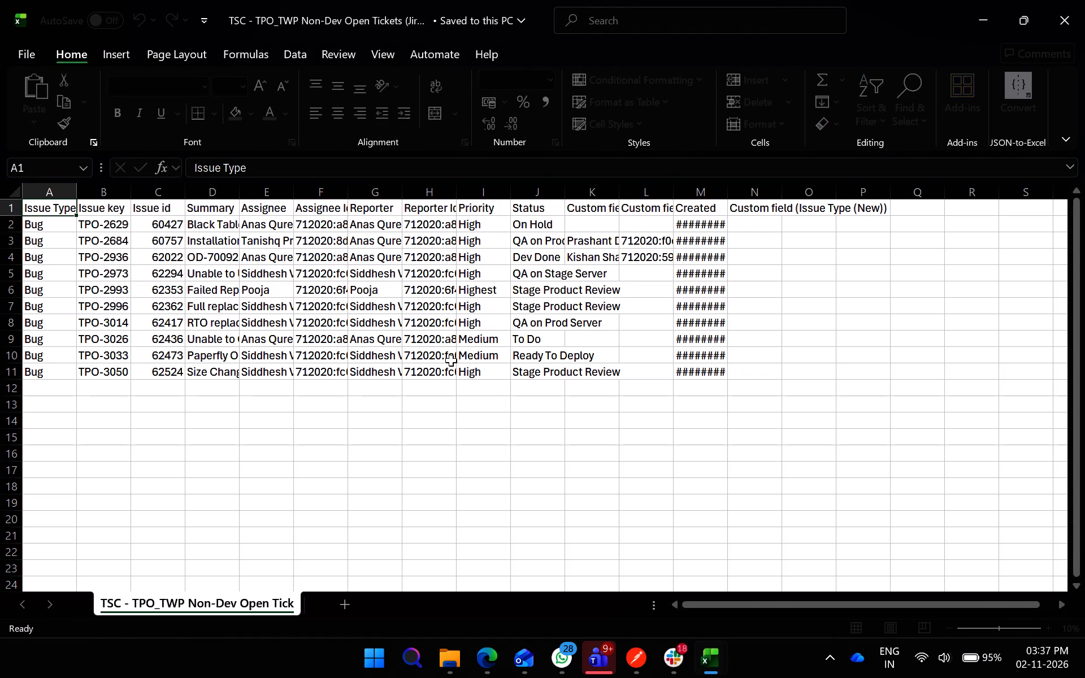
Add column filters to the header row of the exported ticket data.
key("Down")
key("ctrl+shift+Down")
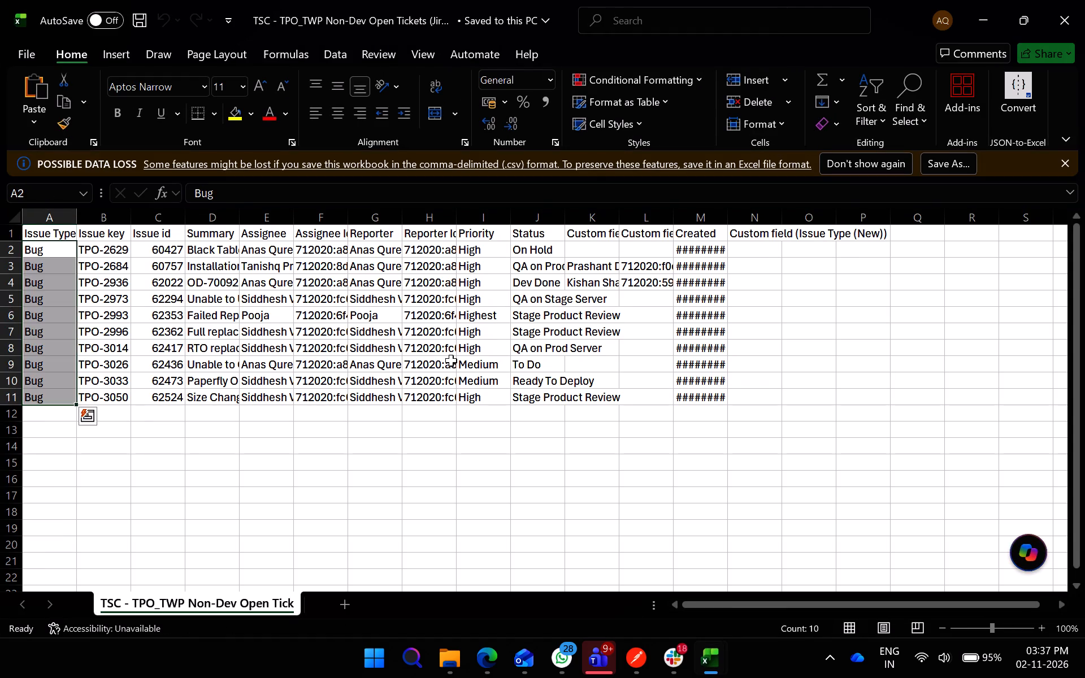
key("Up")
key("Right")
key("Right")
key("Right")
key("Right")
key("ctrl+shift+l")
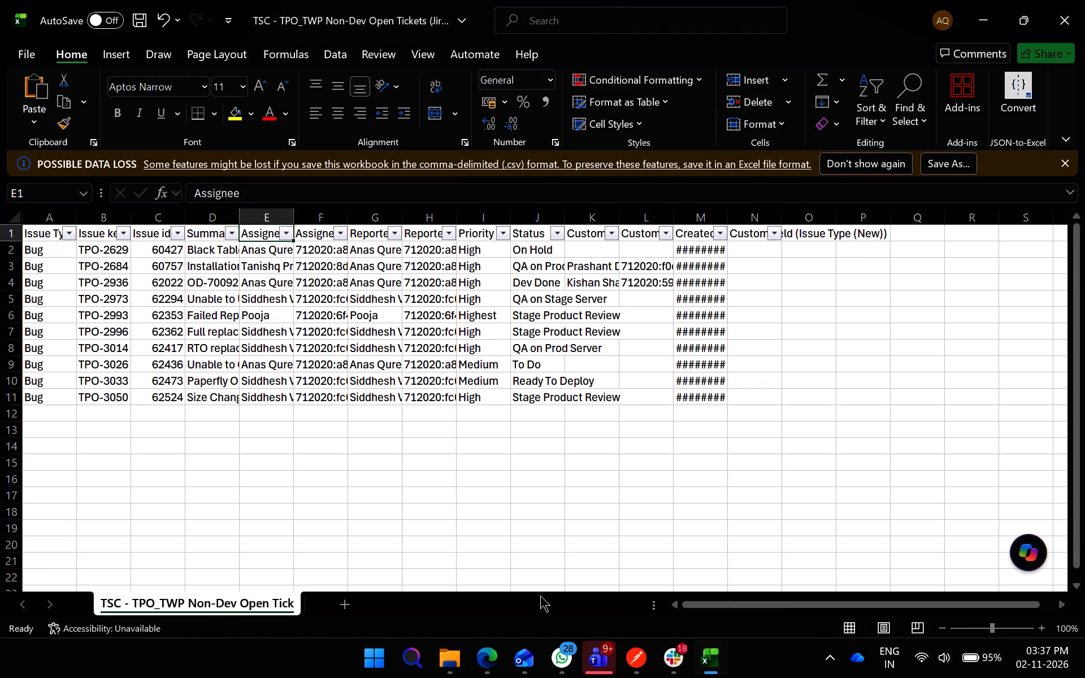
Insert a PivotTable based on the exported ticket data on a new worksheet.
left_click(116, 56)
left_click(42, 85)
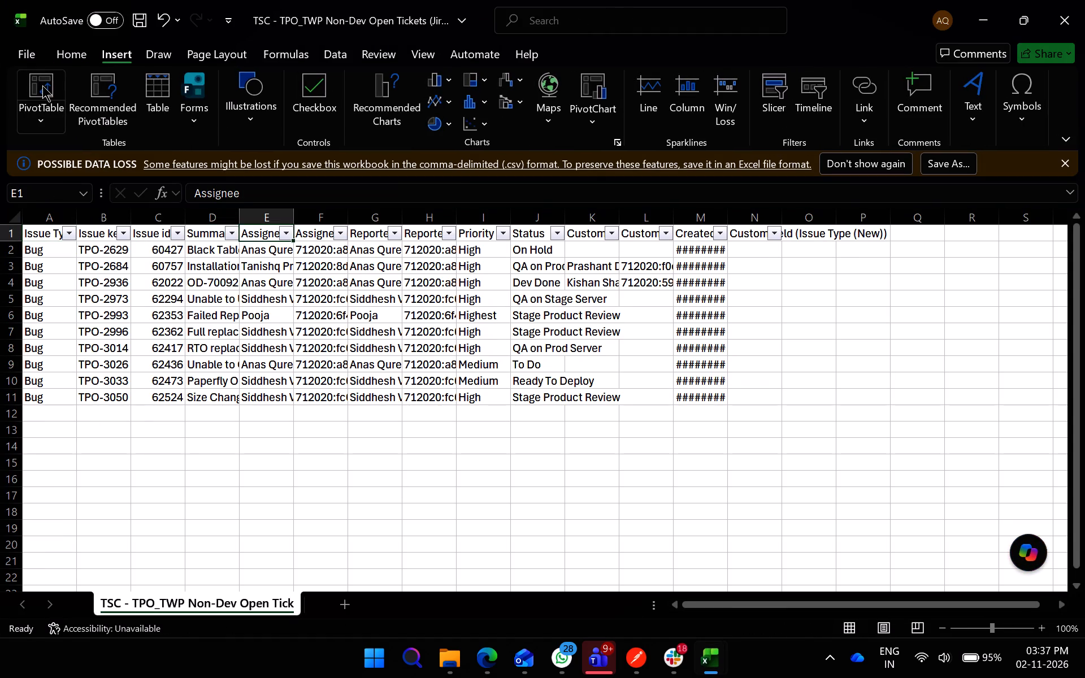
left_click(623, 390)
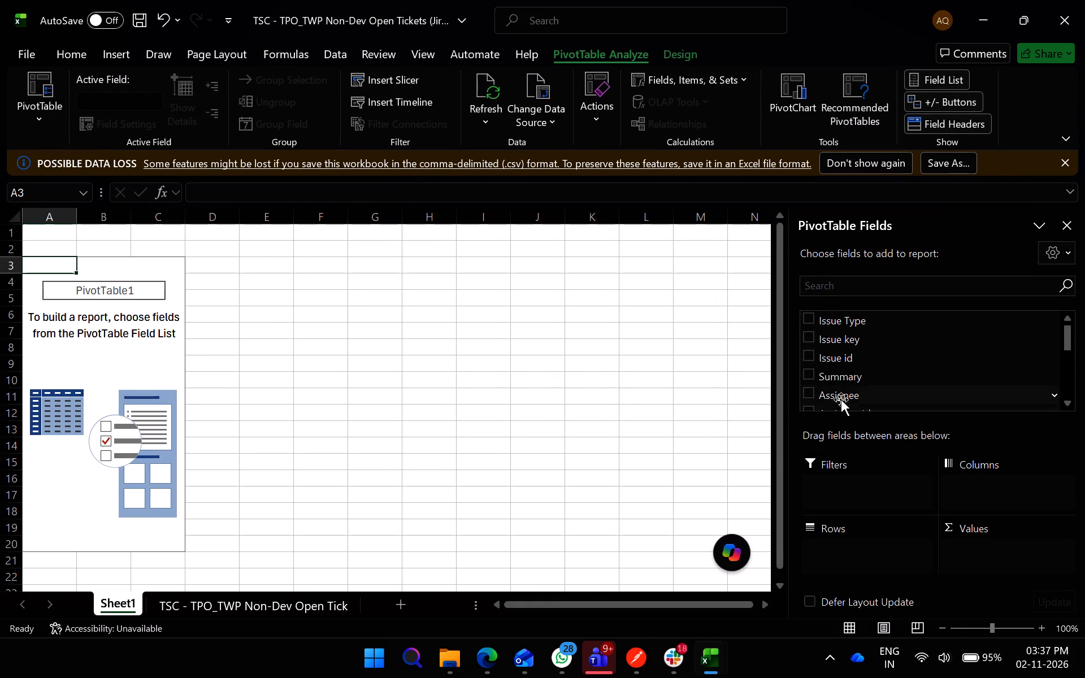
Lay out the PivotTable with Assignee as rows, Status as columns and Count of Issue key as values, and close the field list.
scroll(845, 390, "down", 1)
left_click_drag(850, 360, 891, 553)
scroll(874, 375, "up", 1)
left_click_drag(844, 346, 845, 346)
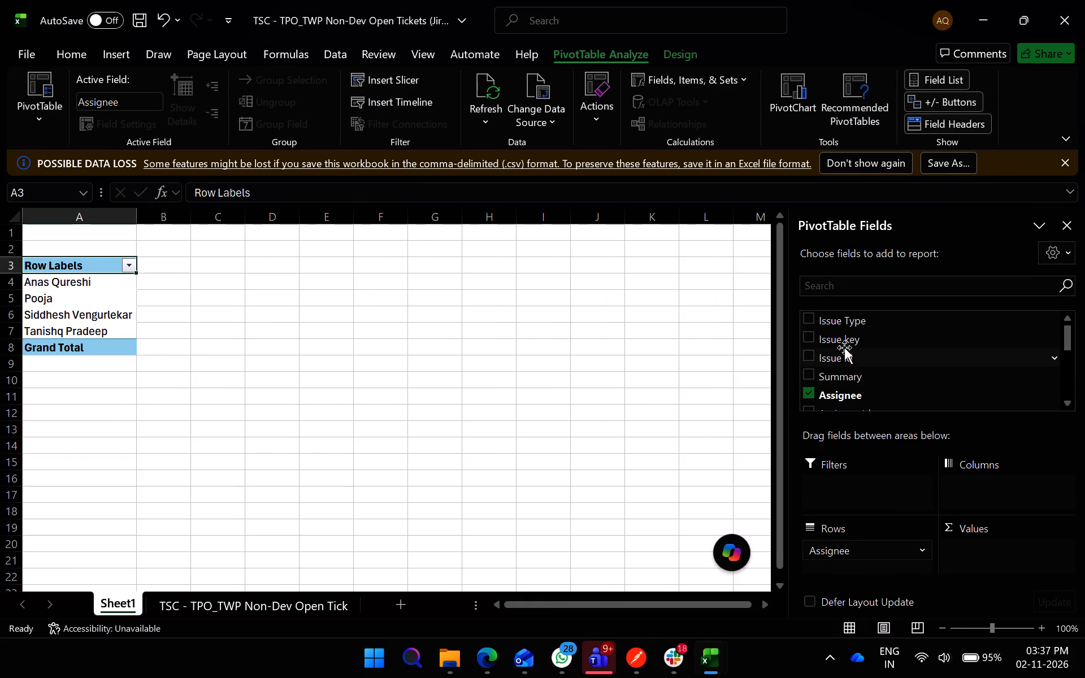
left_click_drag(845, 346, 995, 554)
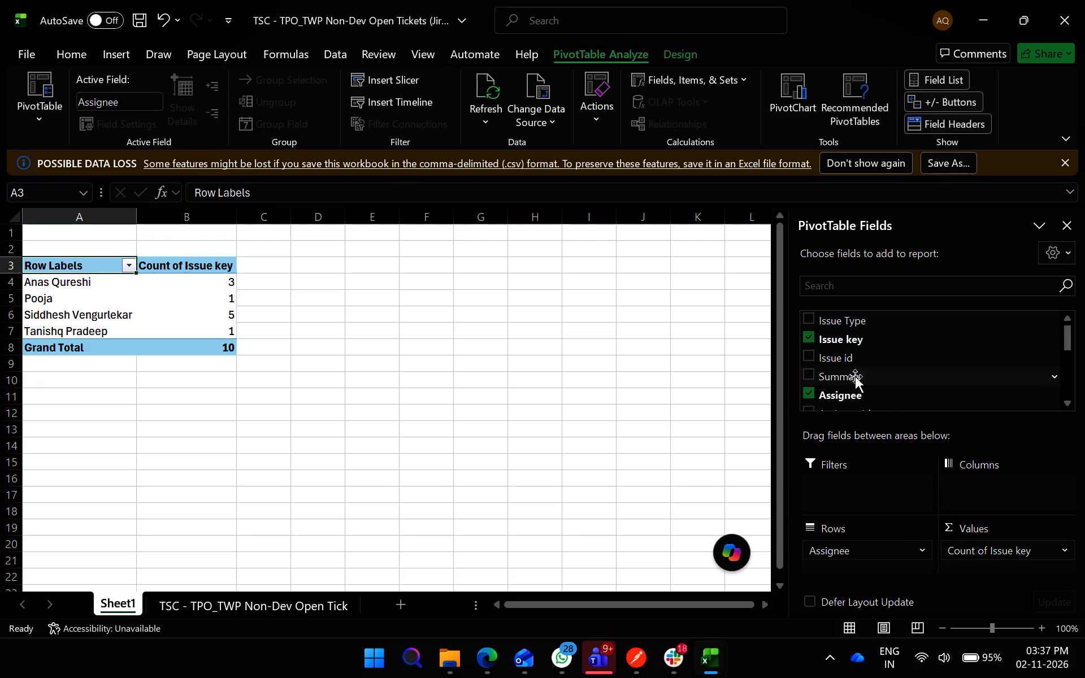
scroll(868, 372, "down", 2)
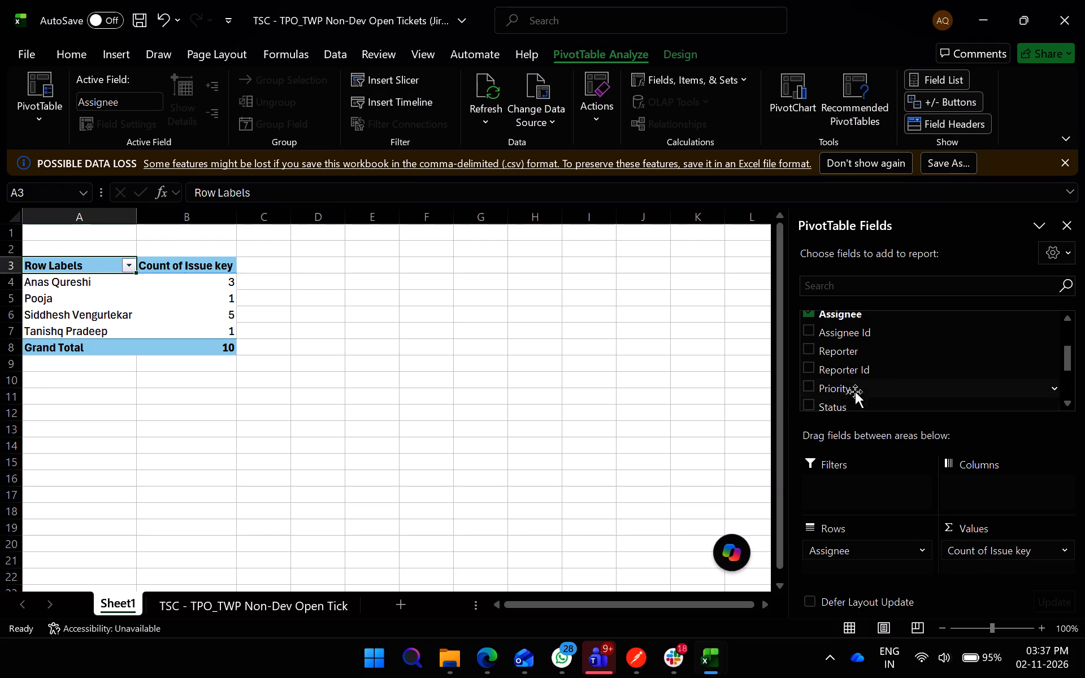
left_click_drag(854, 403, 999, 505)
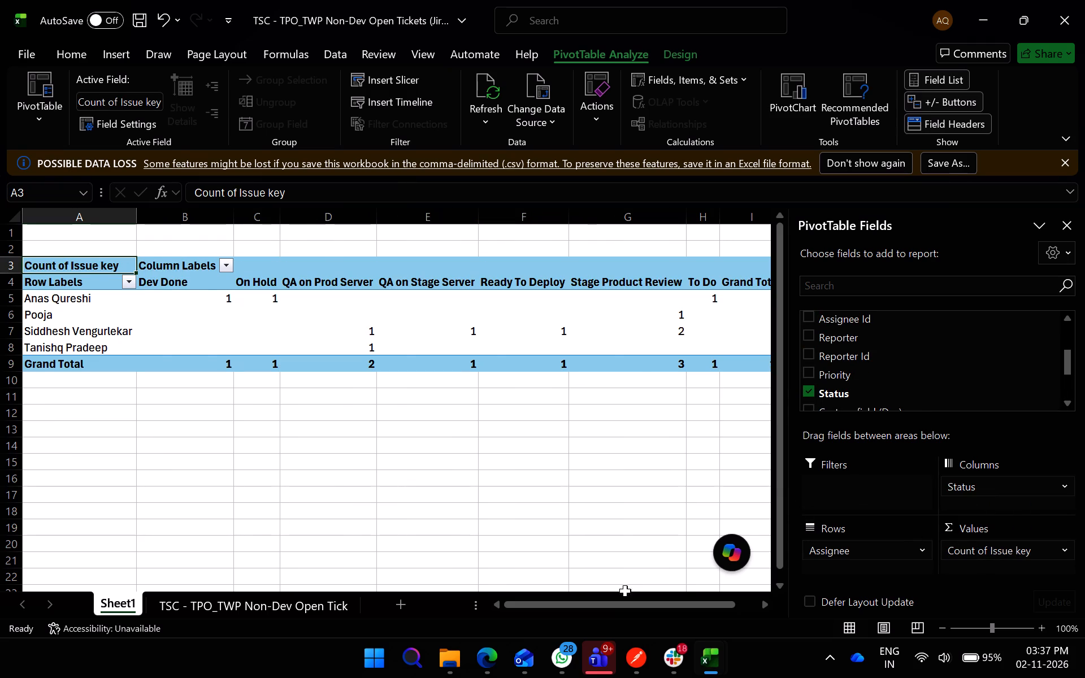
left_click_drag(602, 609, 651, 603)
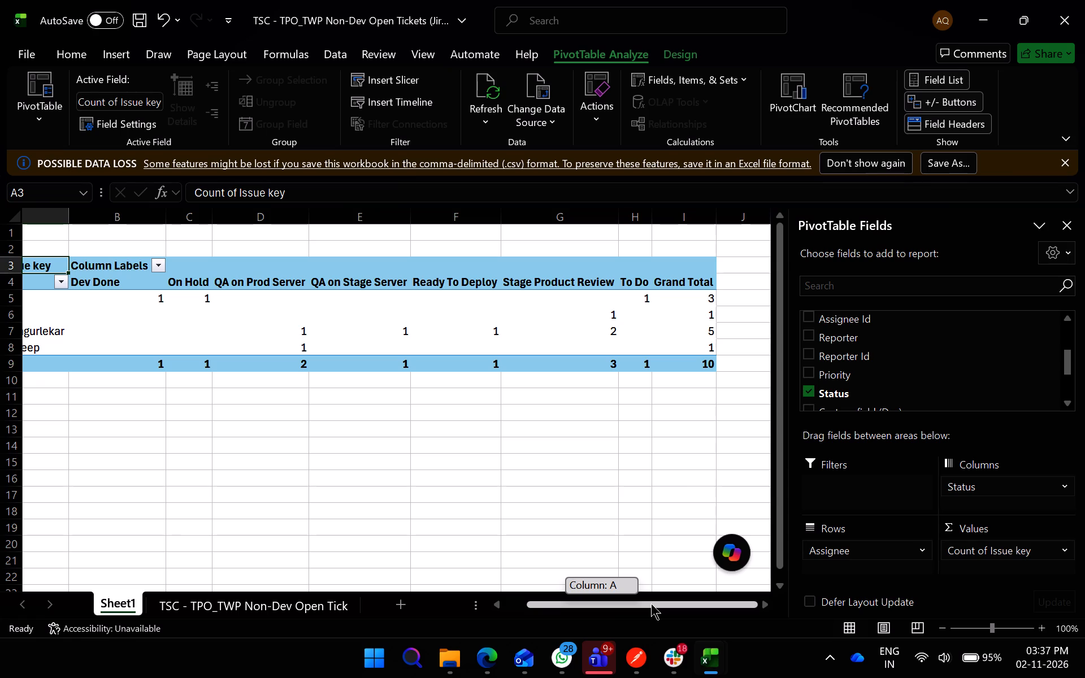
left_click_drag(651, 603, 558, 597)
left_click(1071, 223)
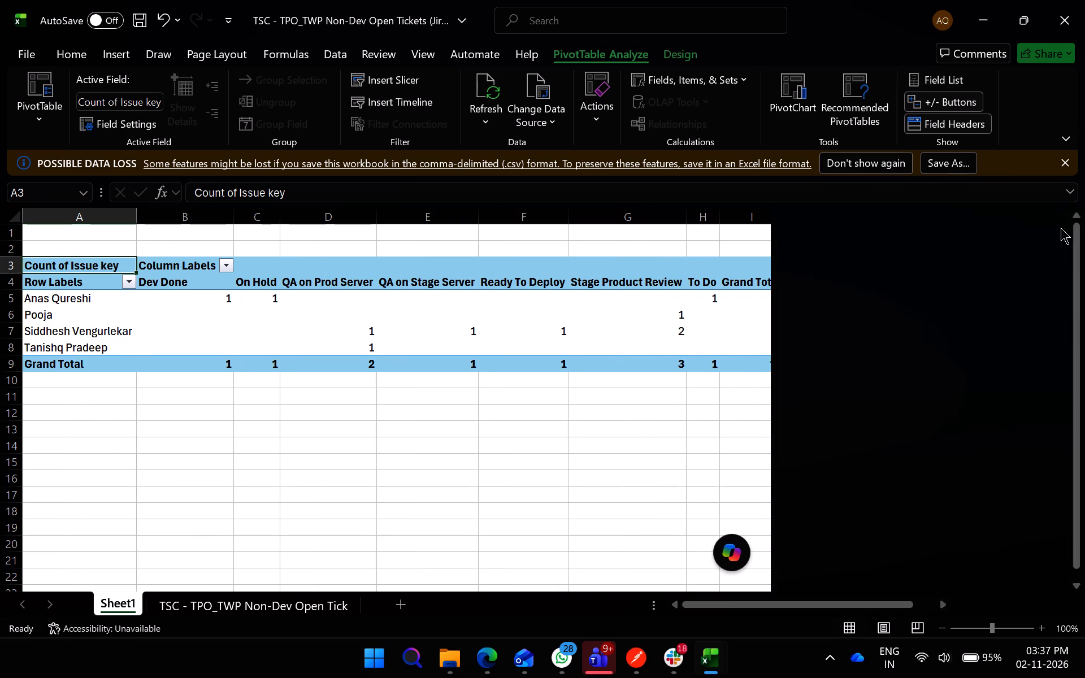
Rename the PivotTable's sheet as Total Pivot.
double_click(107, 607)
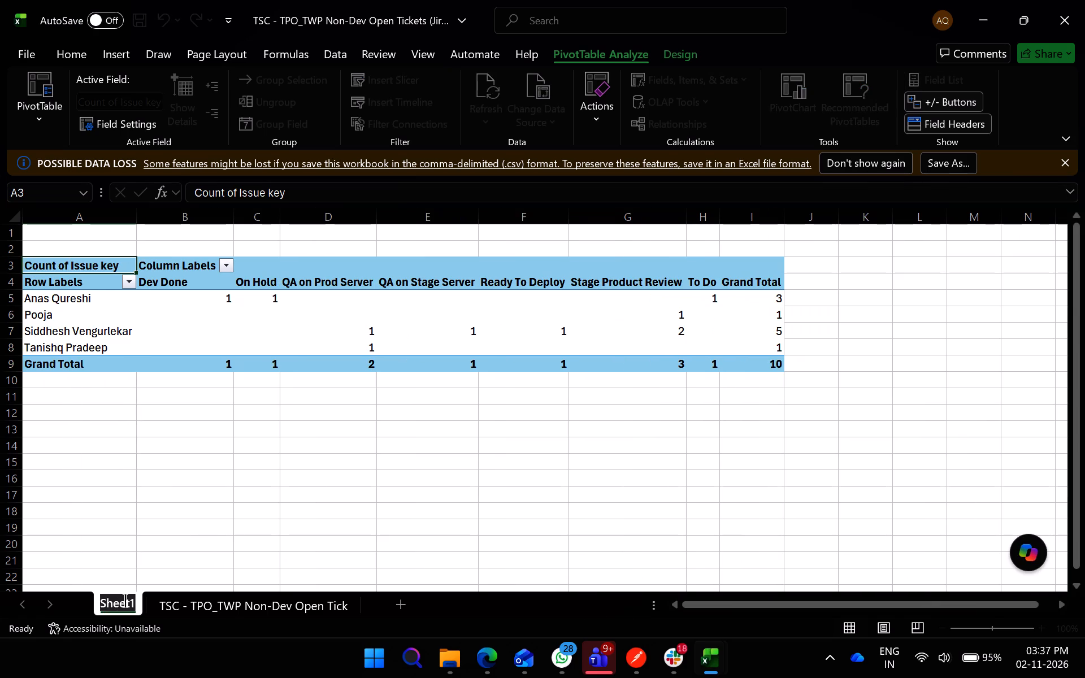
type("Total")
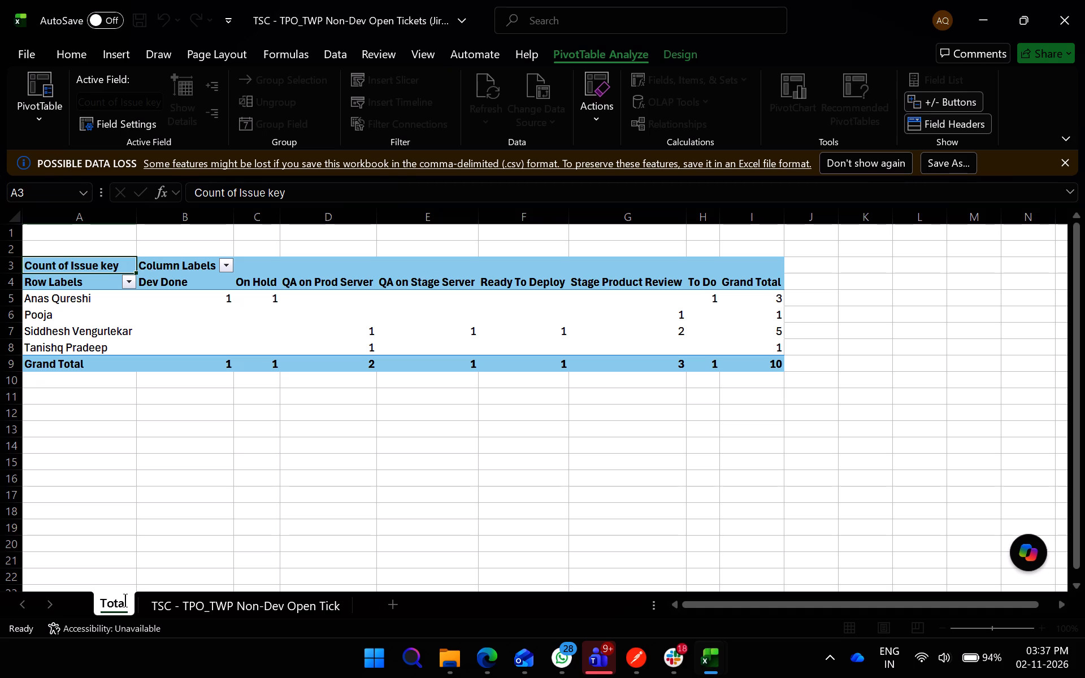
key("space")
type("Pib")
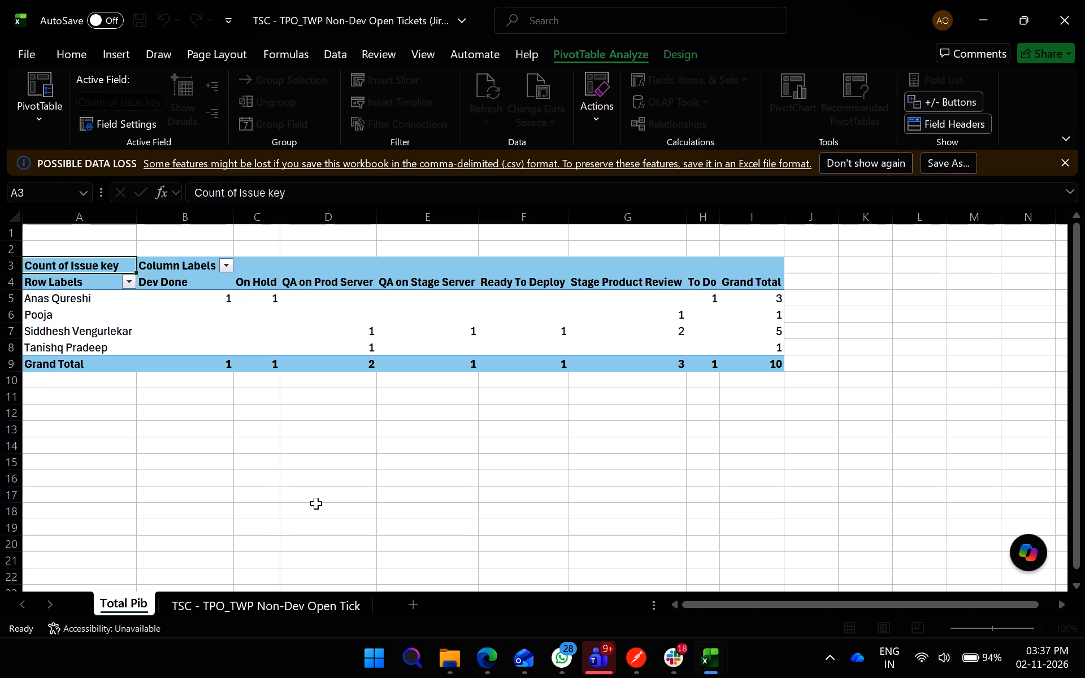
key("BackSpace")
type("vot")
key("Return")
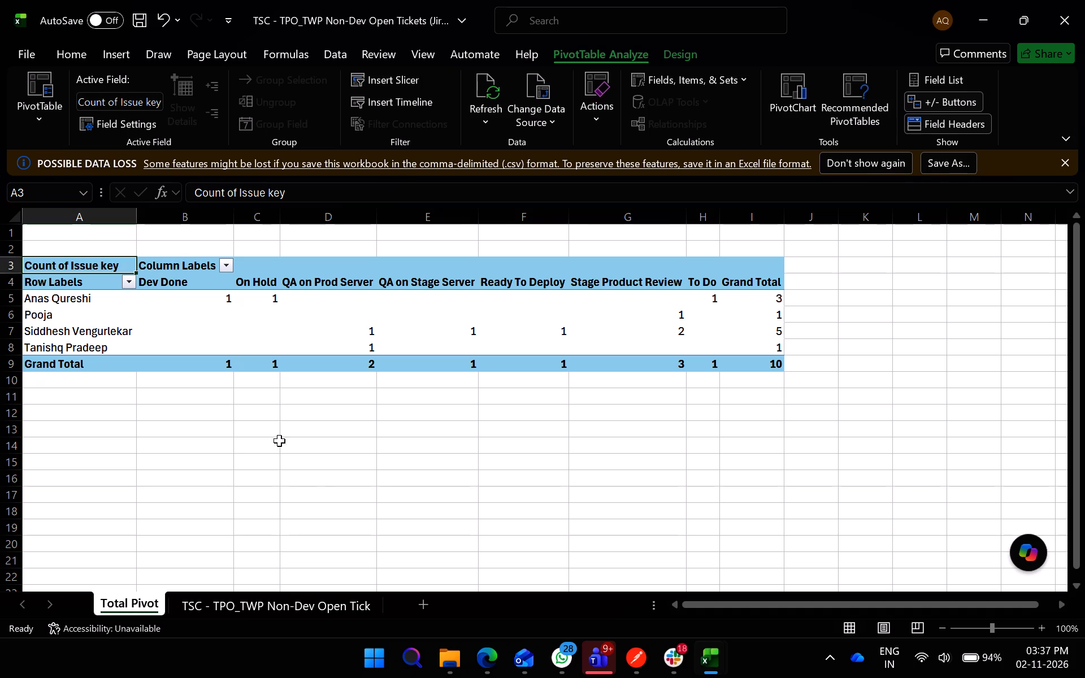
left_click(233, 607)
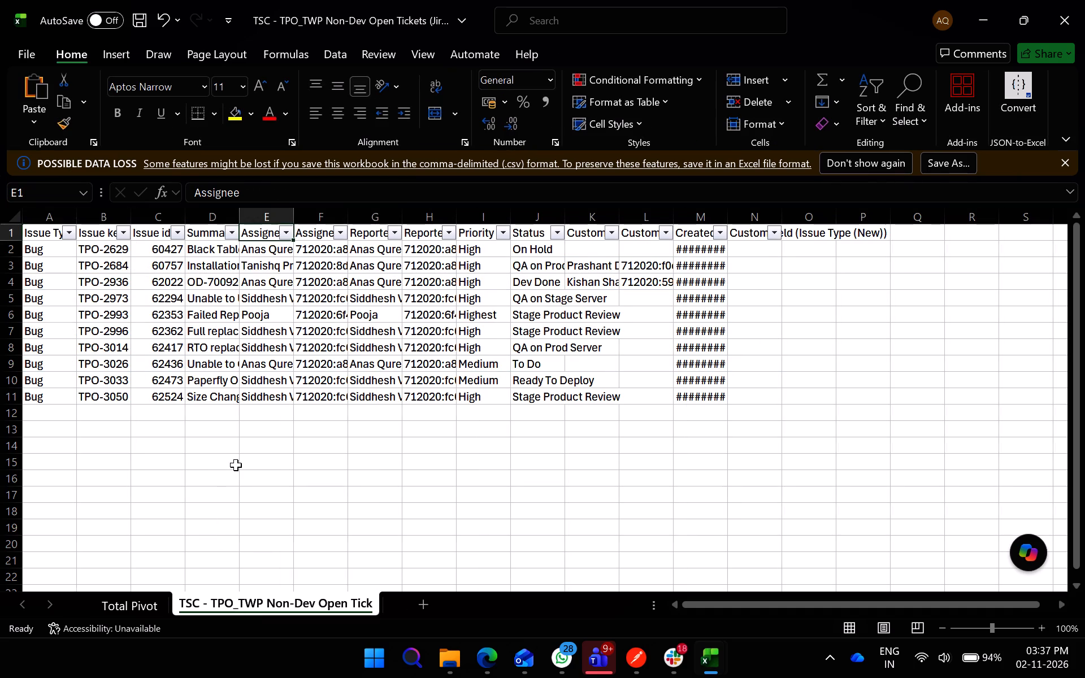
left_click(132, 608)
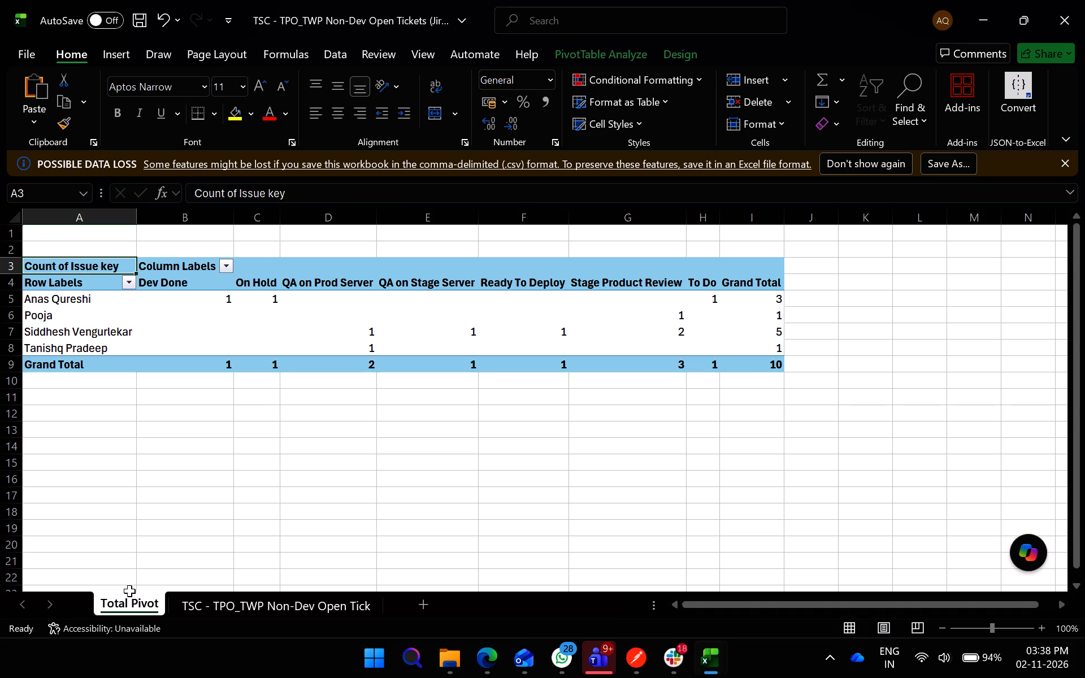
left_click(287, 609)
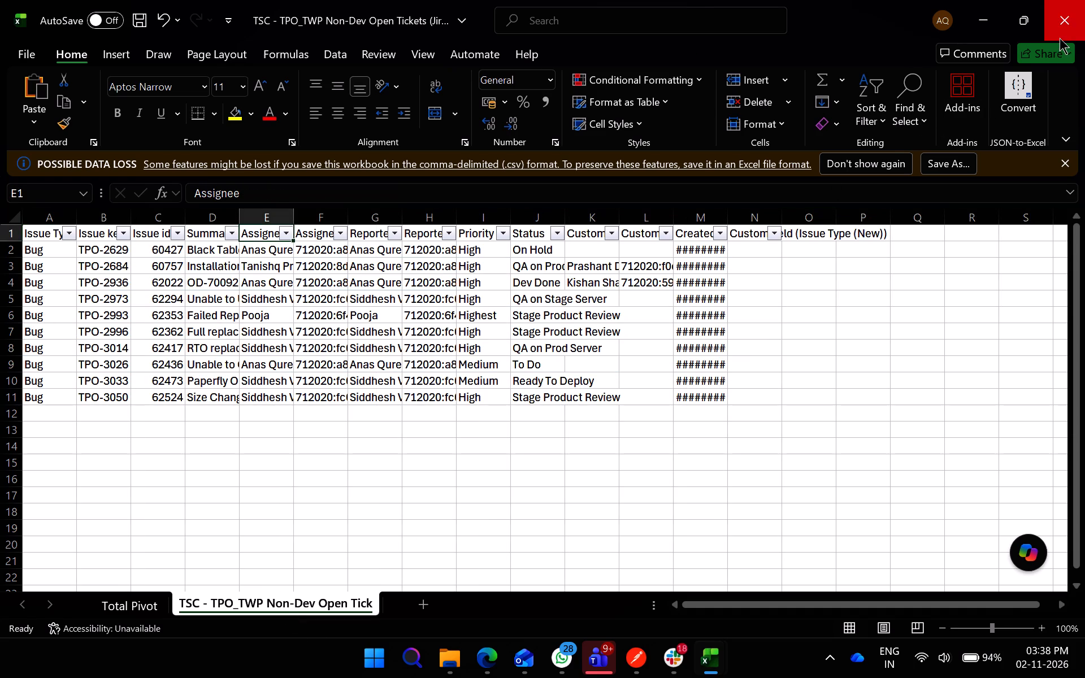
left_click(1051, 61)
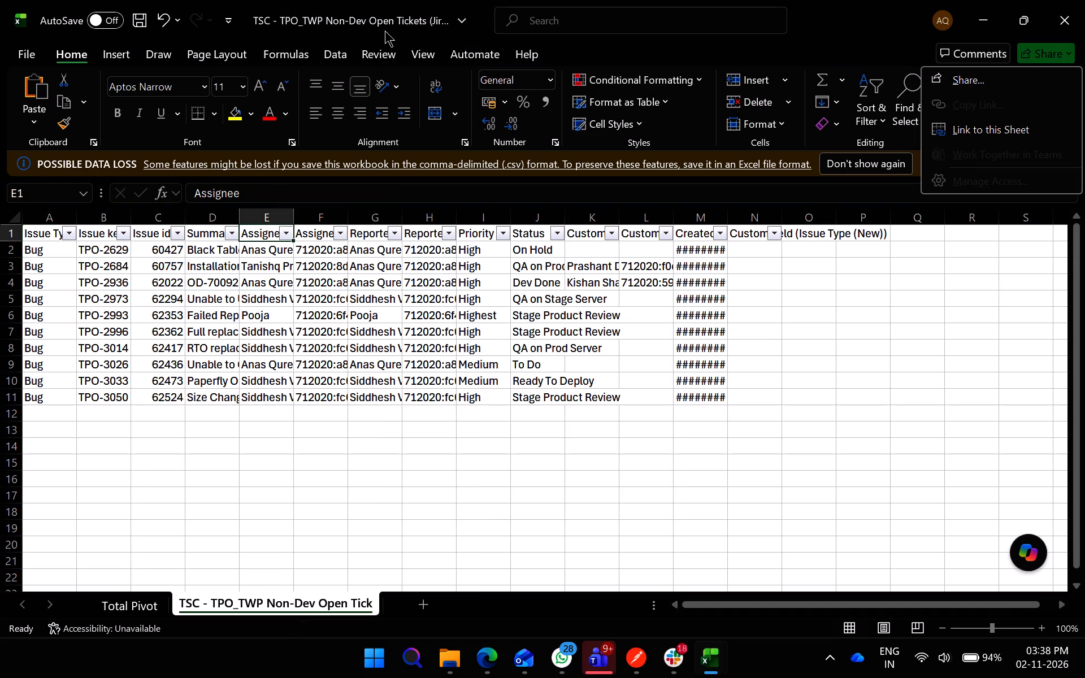
Upload a copy of the workbook to the company's Comfort Grid Technologies OneDrive.
left_click(387, 28)
left_click(387, 106)
left_click(471, 284)
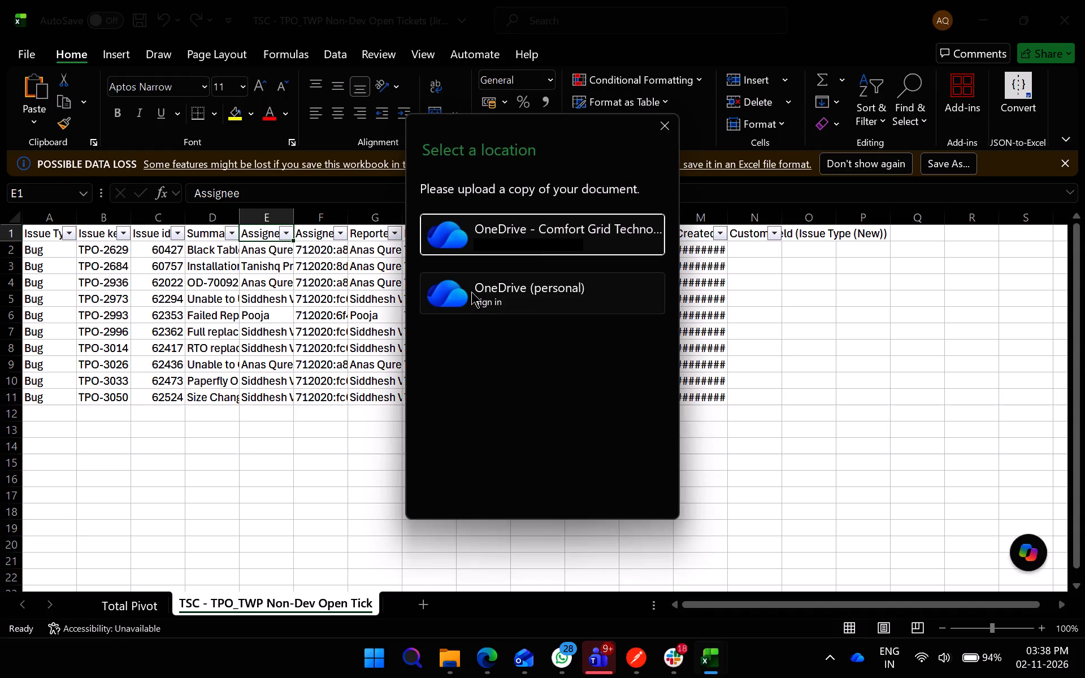
left_click(556, 210)
left_click(556, 242)
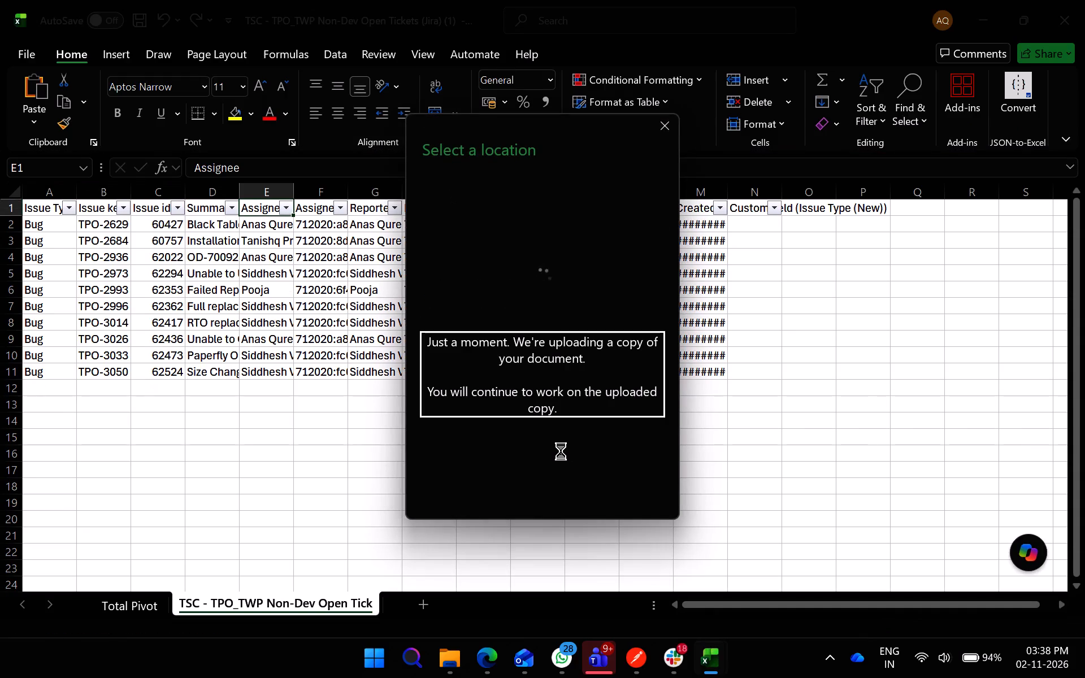
Rename the workbook file as TPO-TWP Non Dev Pending tickets (02-11-2026).
left_click(431, 29)
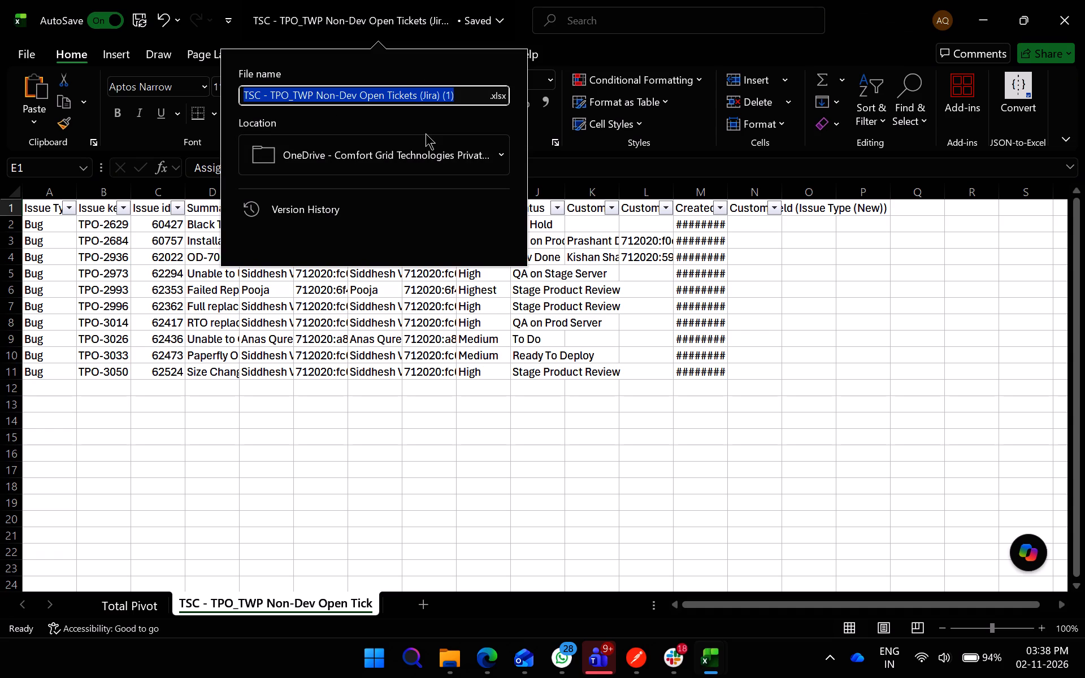
key("BackSpace")
type("TPO-TWP")
key("space")
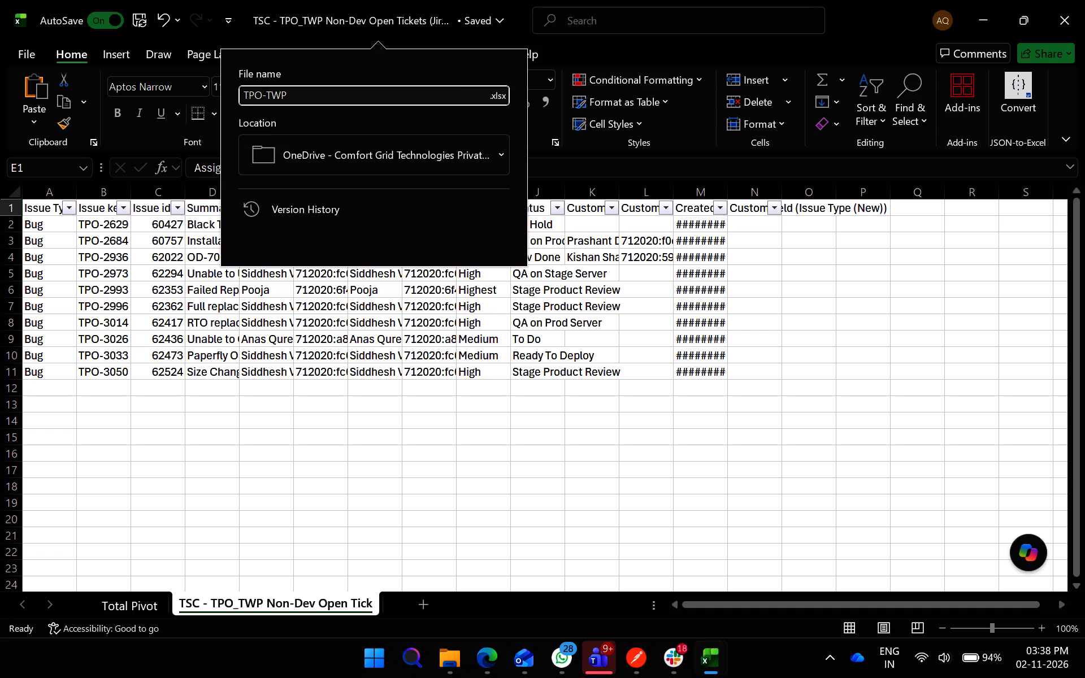
type("Non Dev")
key("space")
type("Pending tickets")
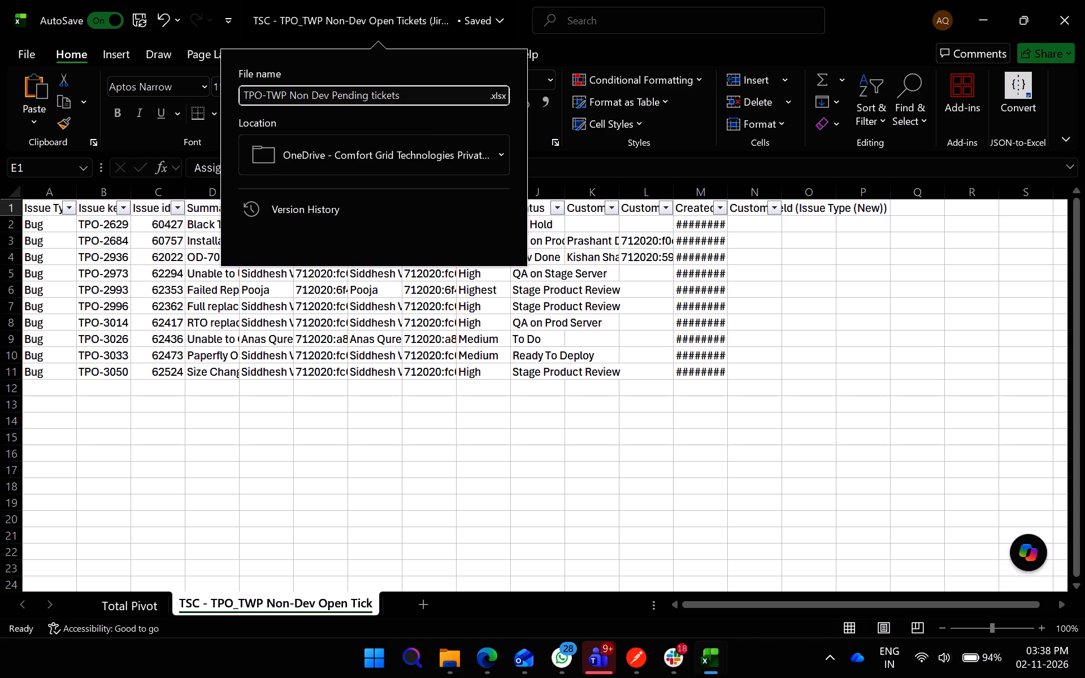
key("space")
key("shift+parenleft")
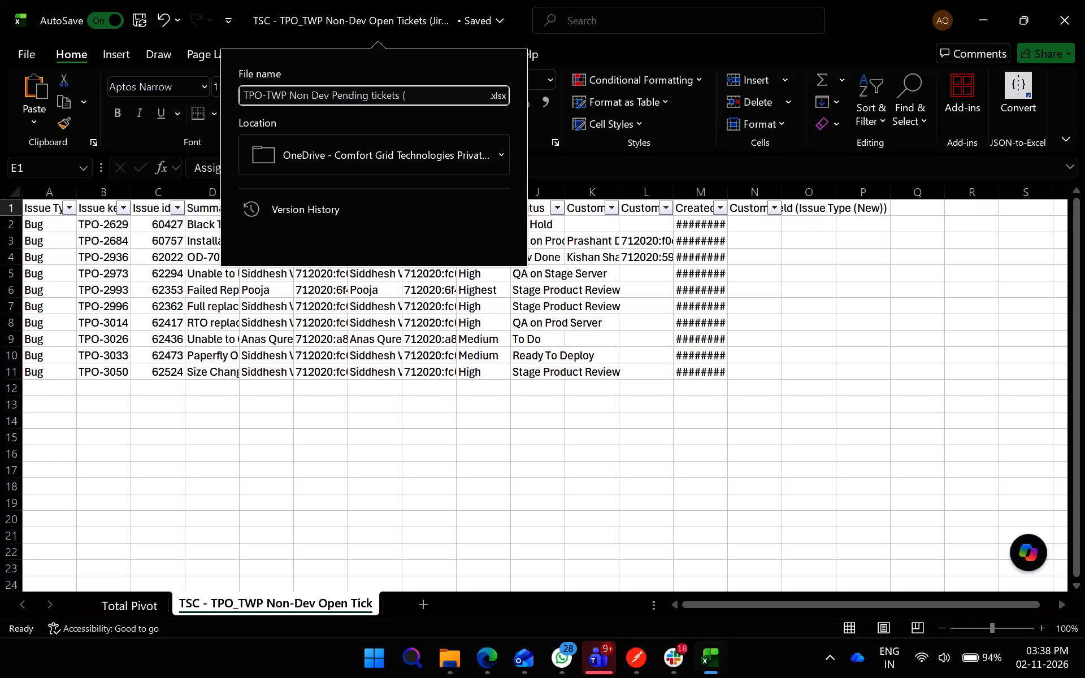
type("02-11-")
type("2026")
key("shift+parenright")
key("Return")
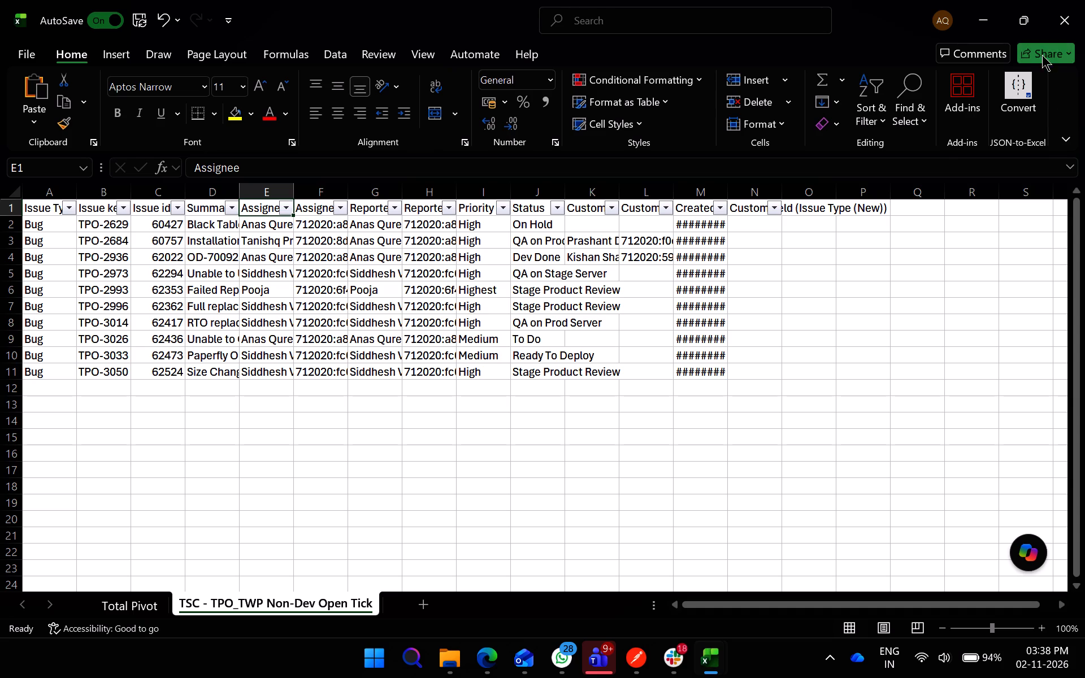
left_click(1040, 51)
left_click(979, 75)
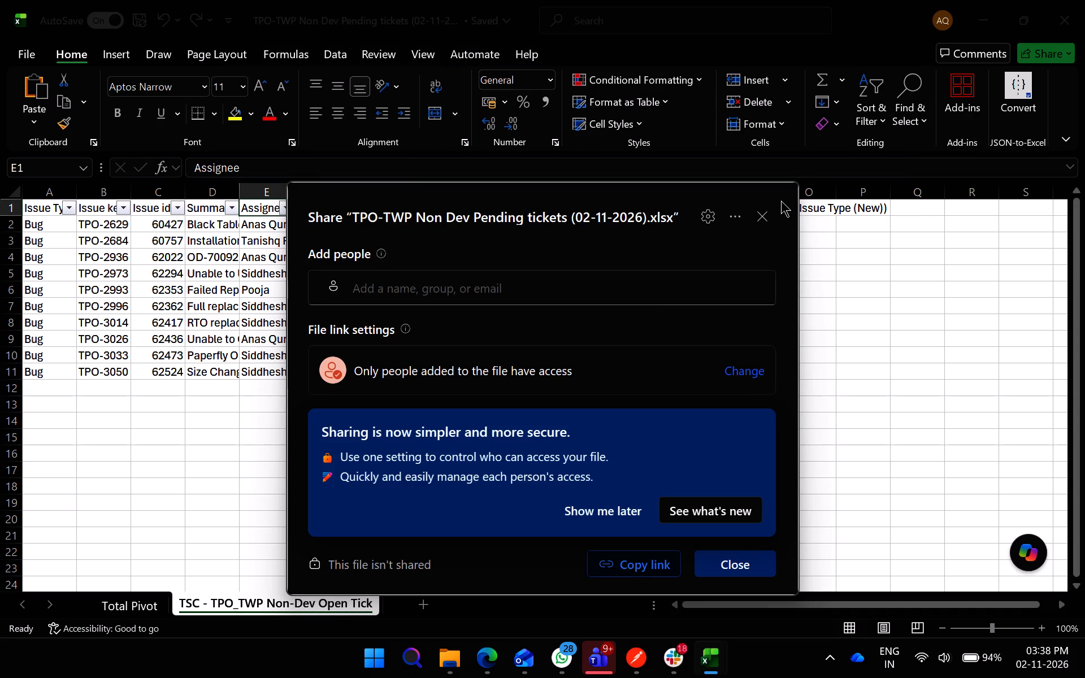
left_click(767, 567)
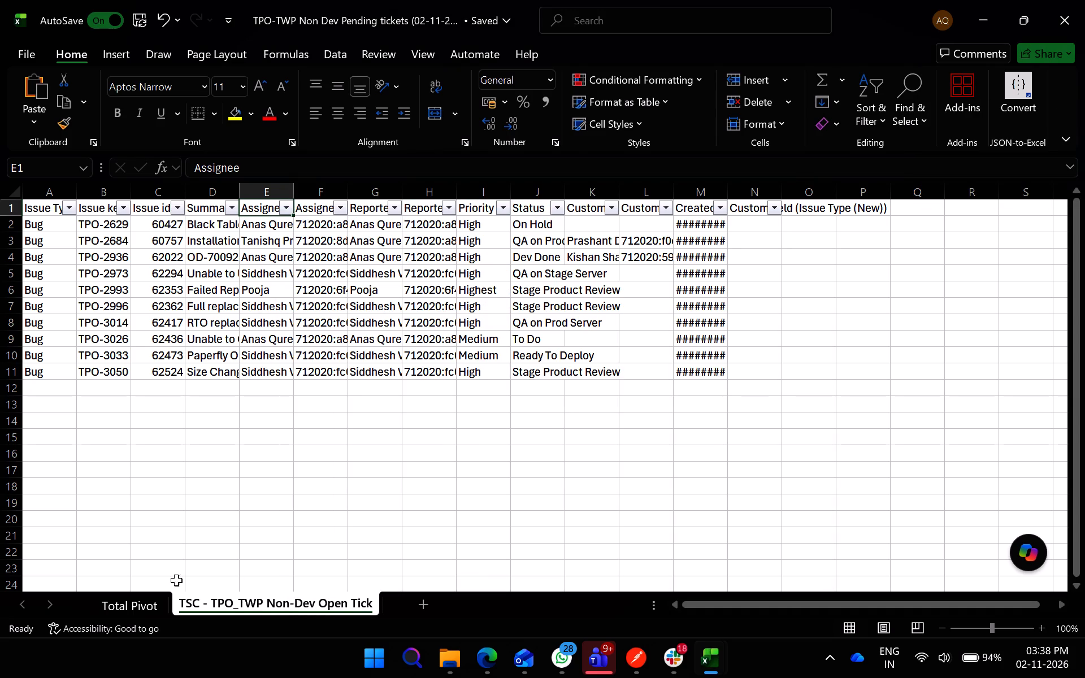
Show the Total Pivot sheet and open the workbook's sharing settings.
left_click(130, 606)
left_click(1040, 64)
left_click(1037, 58)
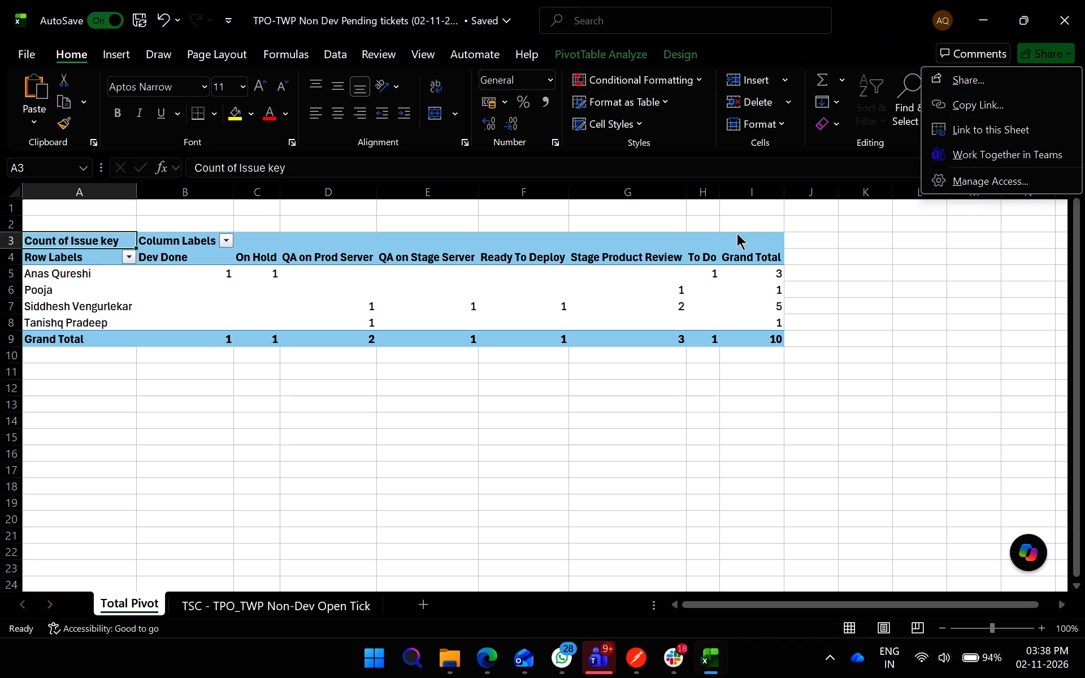
left_click(1000, 91)
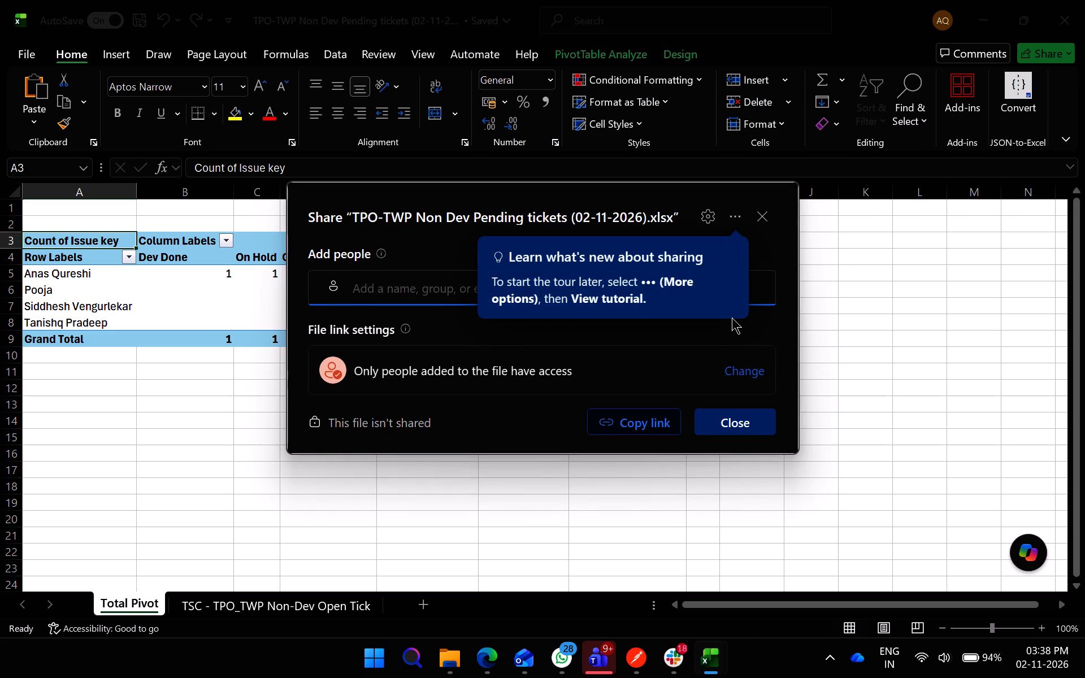
Go through the sharing tutorial on file link settings, adding specific people and copying the file link.
left_click(739, 215)
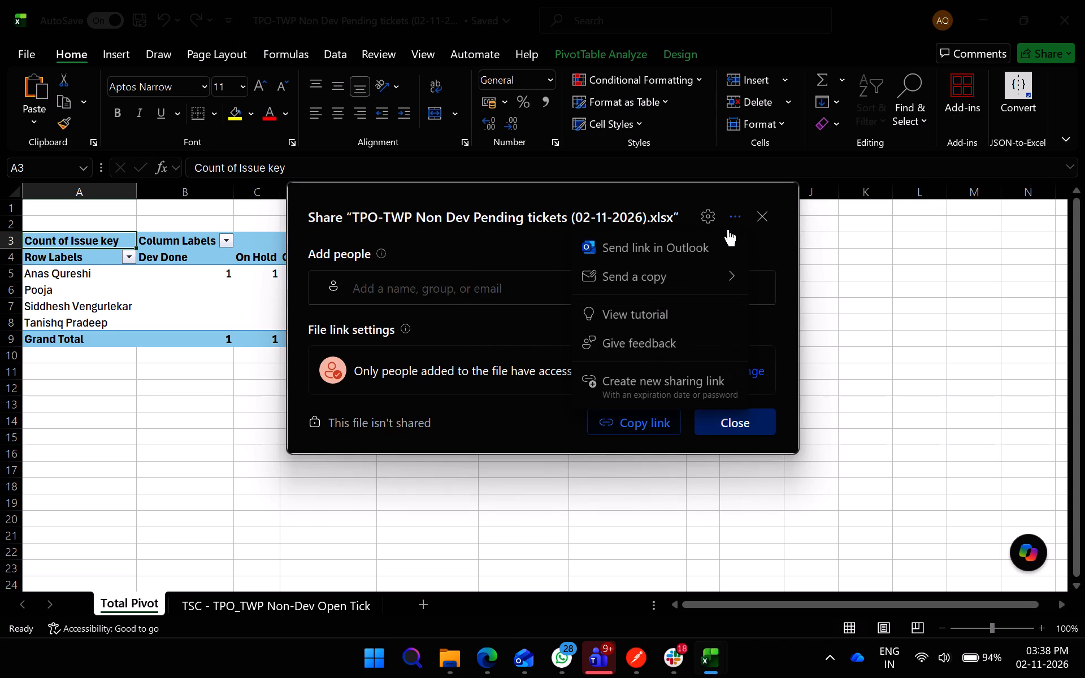
left_click(672, 310)
scroll(600, 454, "down", 2)
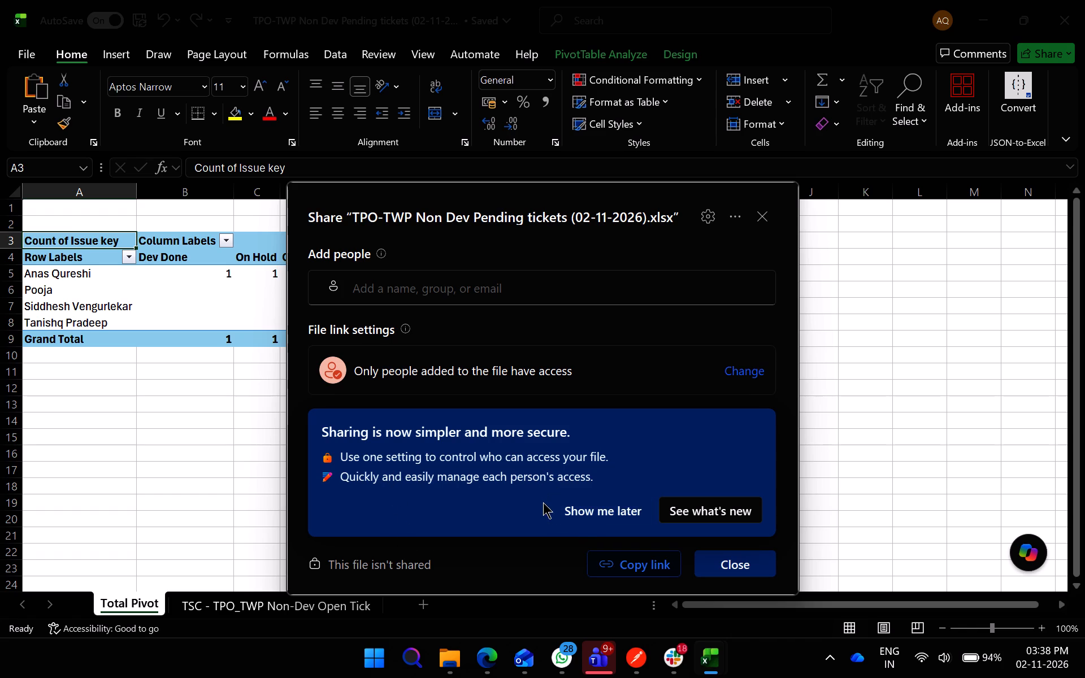
scroll(651, 469, "down", 1)
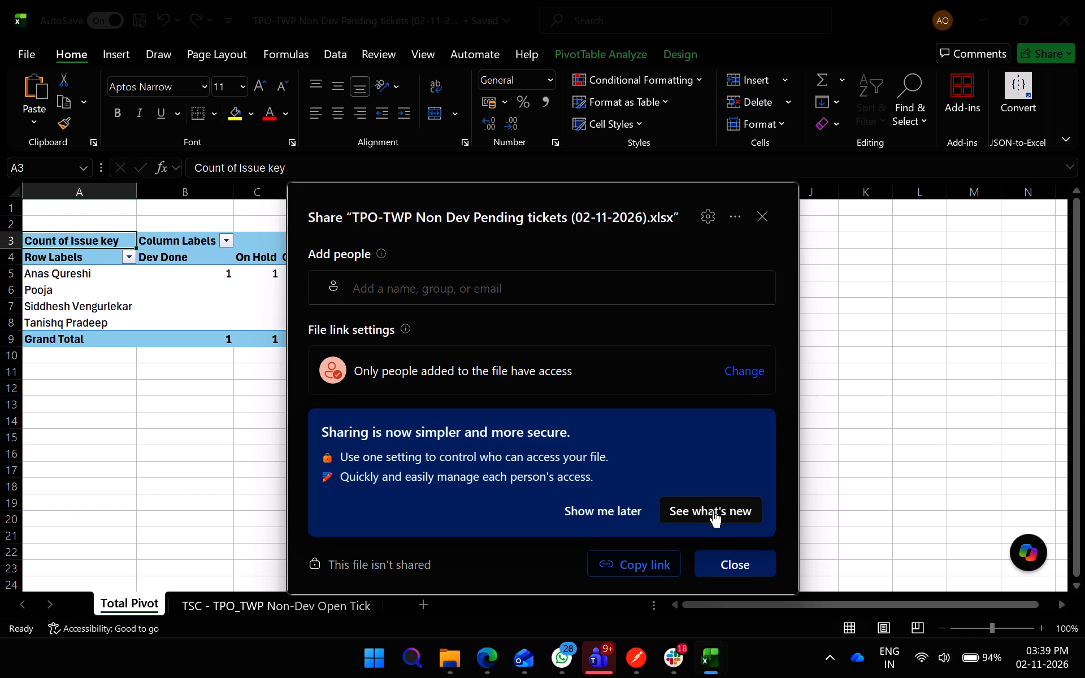
left_click(715, 516)
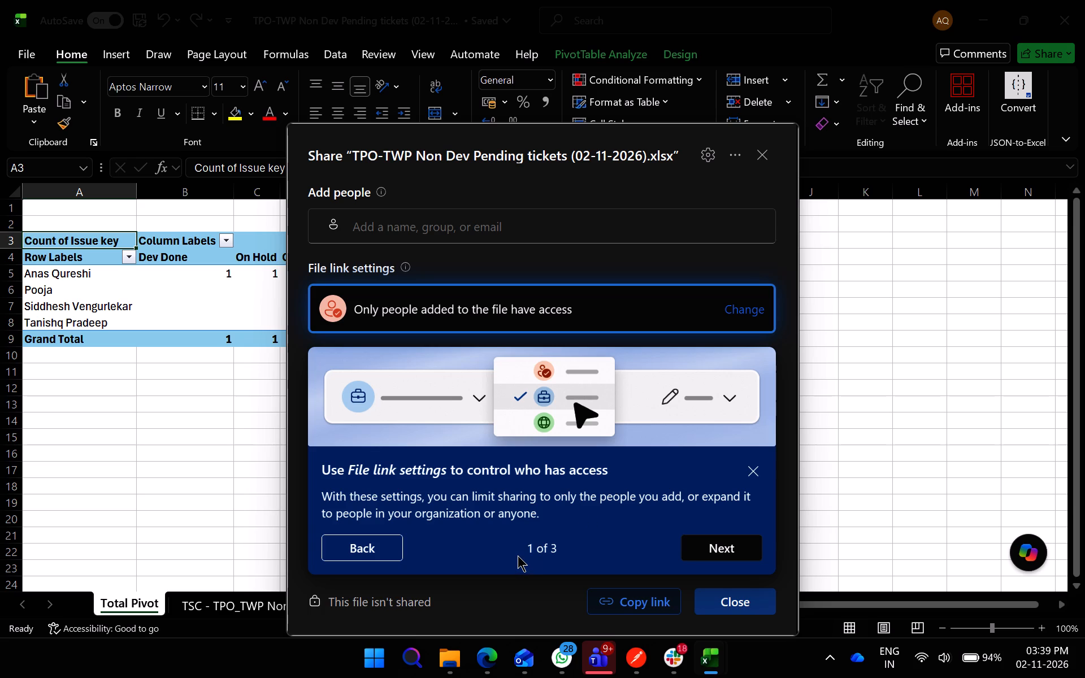
left_click(708, 549)
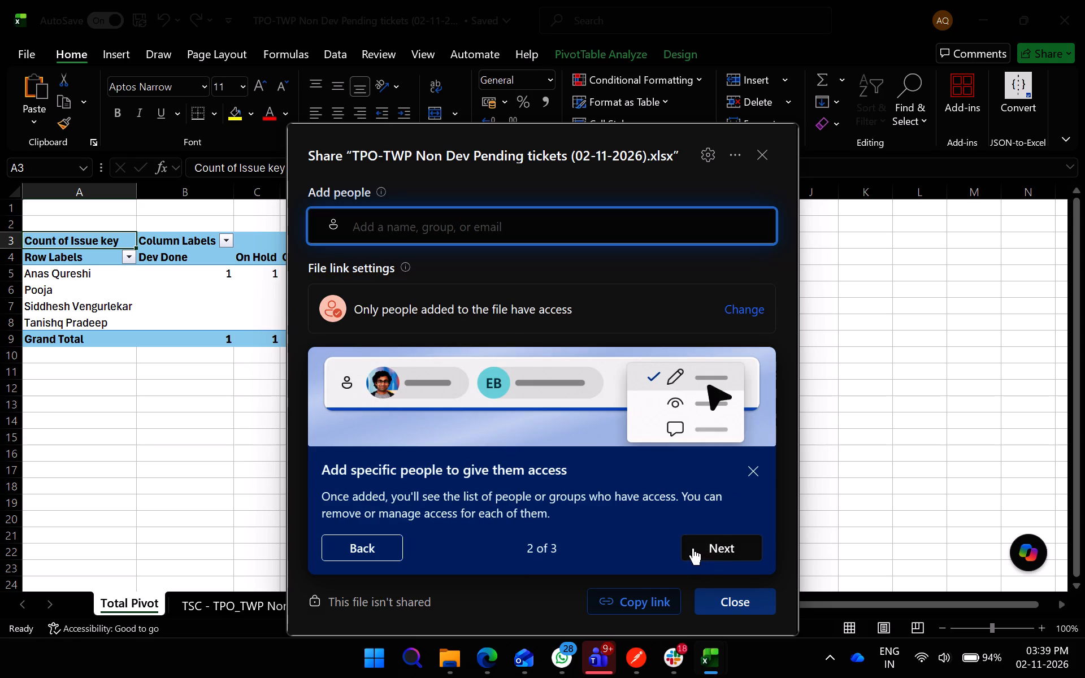
left_click(718, 543)
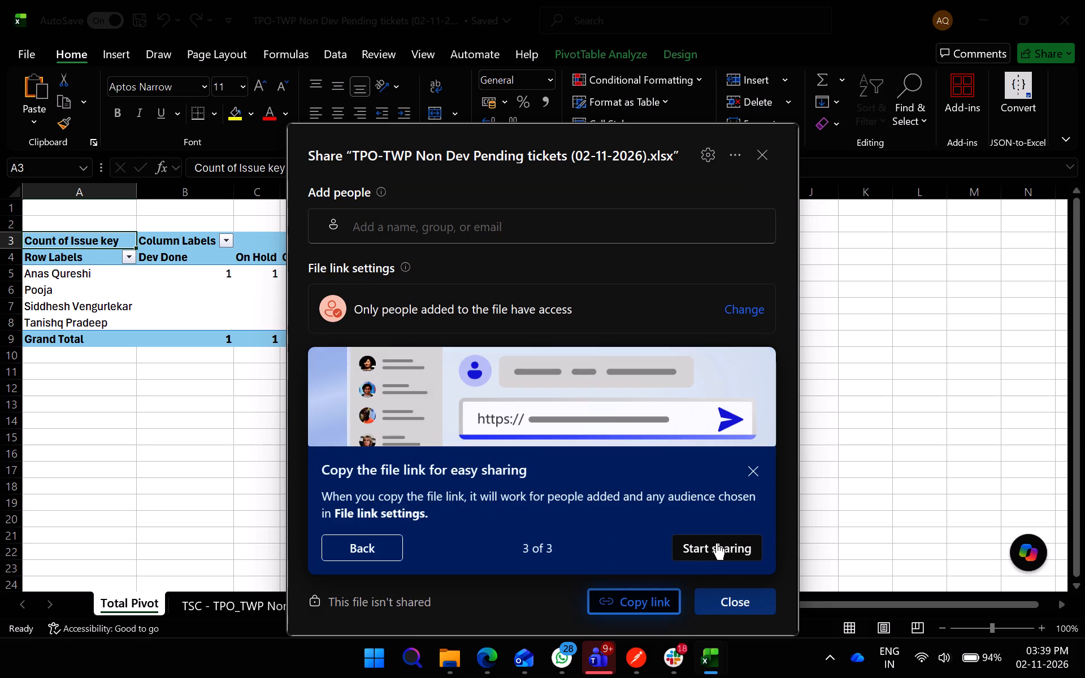
left_click(713, 553)
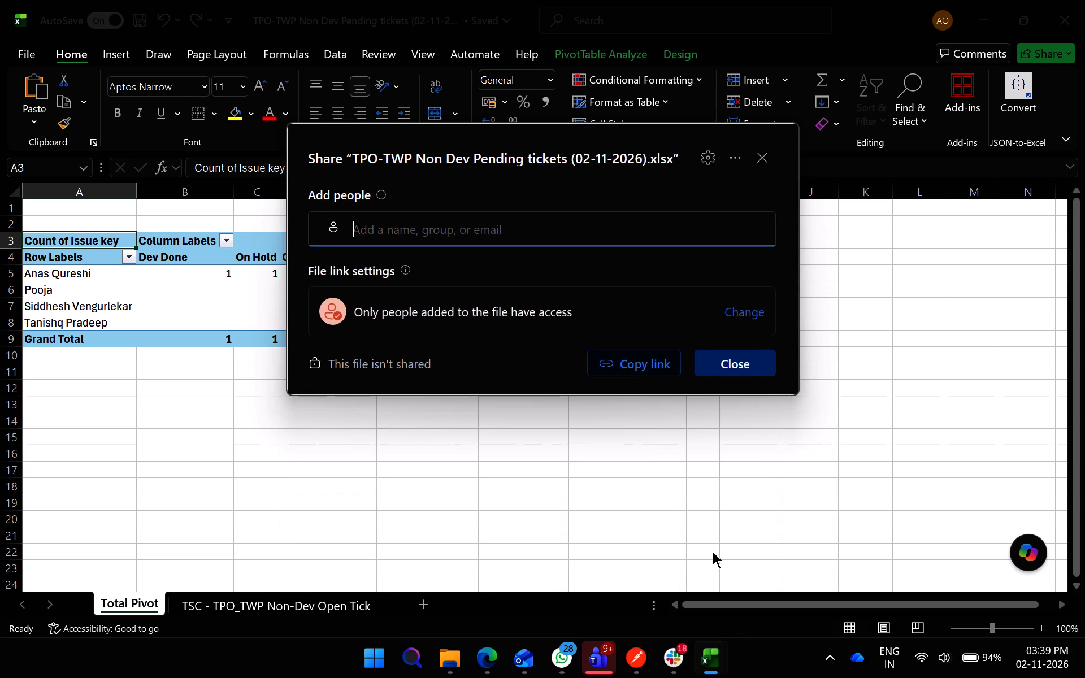
Set the file link's access to People in your org, keeping Can view permission, and copy the link.
left_click(702, 311)
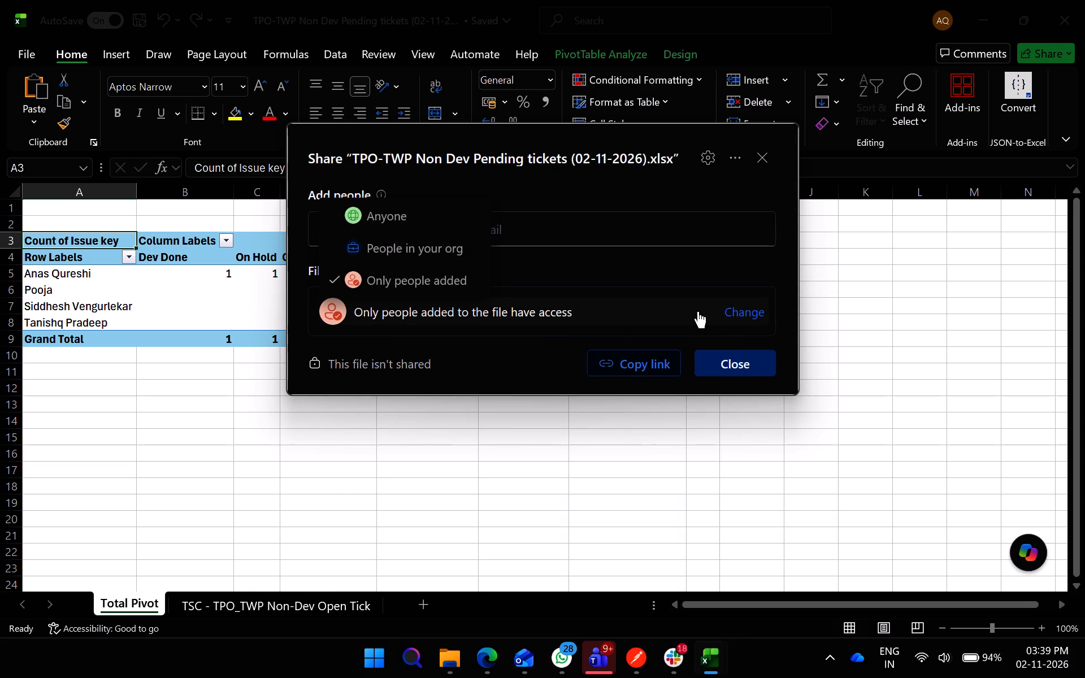
left_click(400, 259)
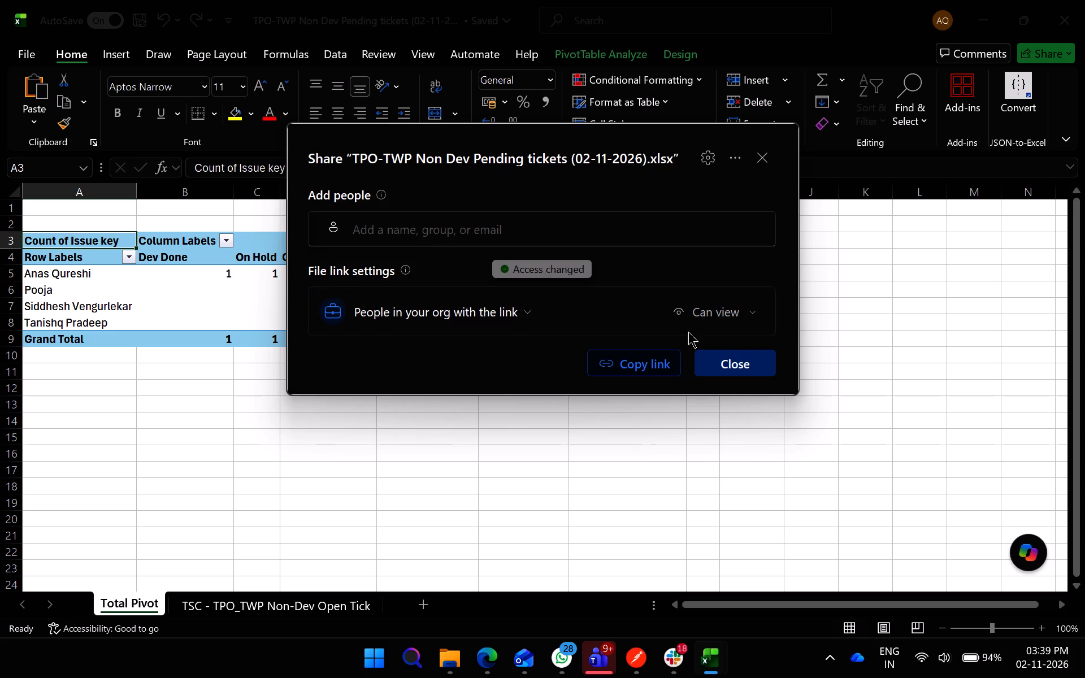
left_click(723, 310)
left_click(514, 357)
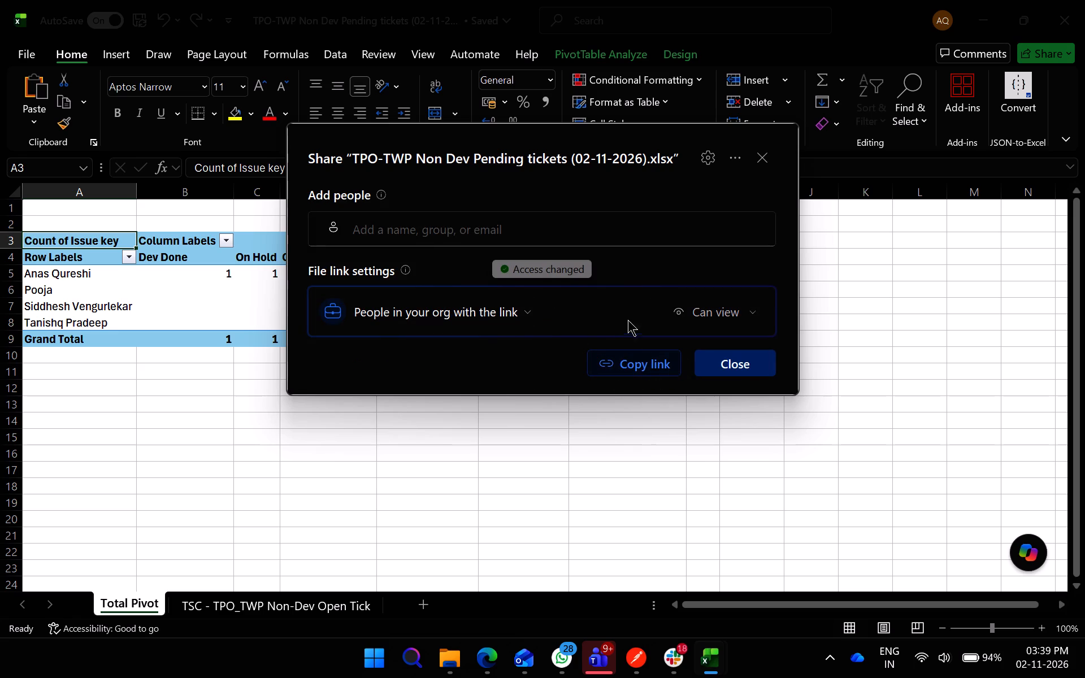
left_click(633, 359)
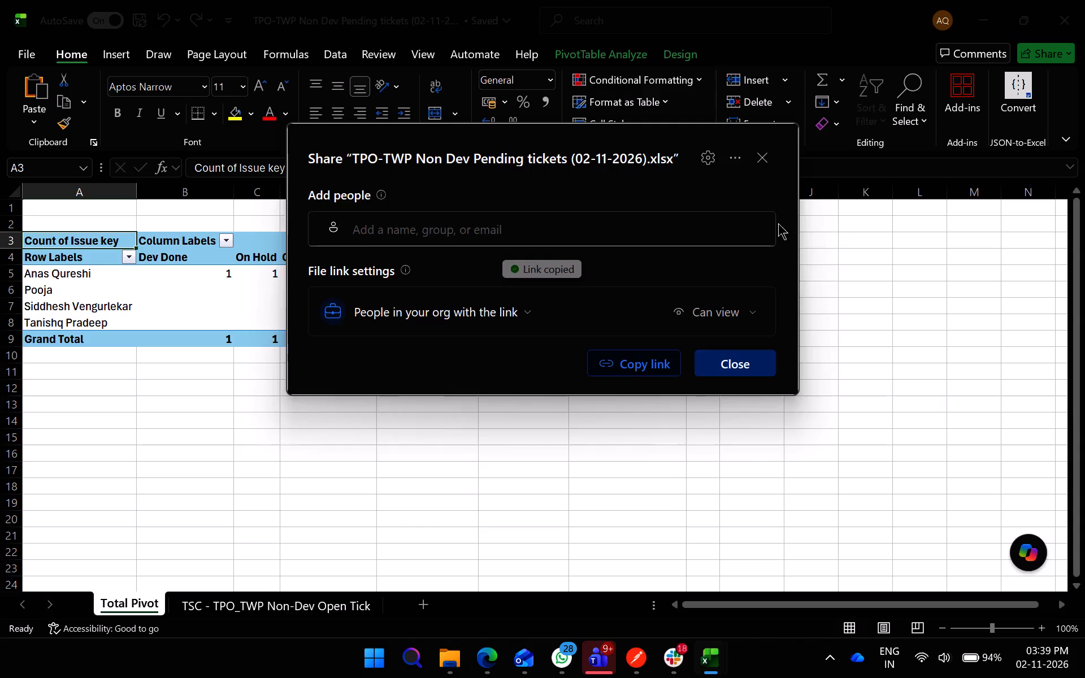
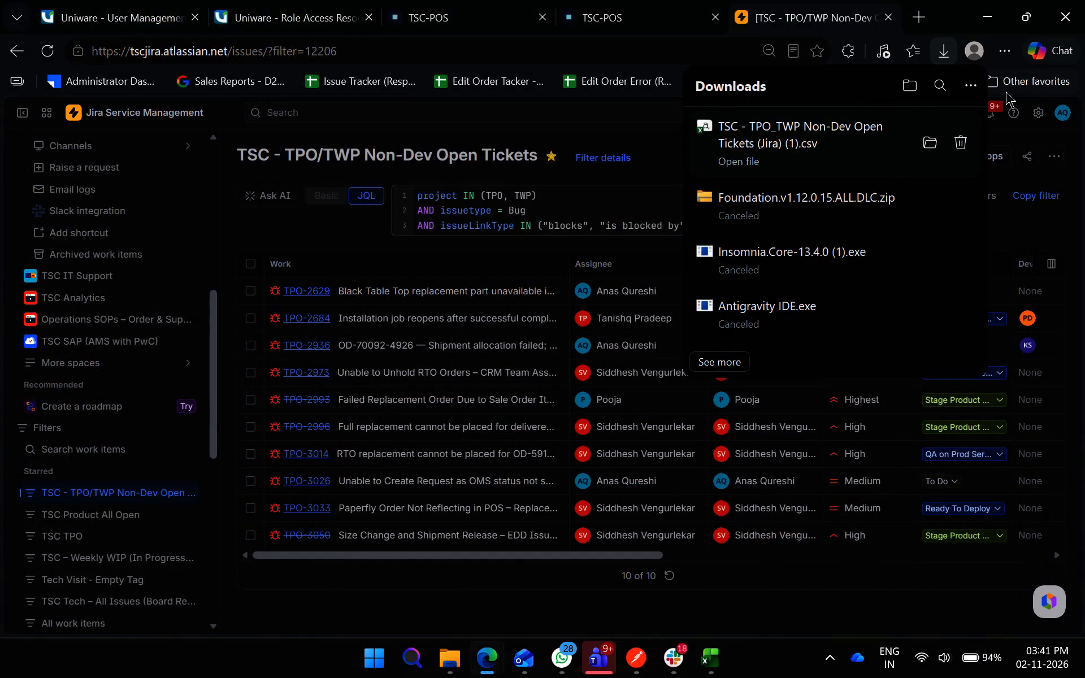
Open the Rovo assistant in Jira, remove the attached issues context, and begin a prompt with "Create TPO for:" followed by a new line.
left_click(1001, 228)
left_click(935, 114)
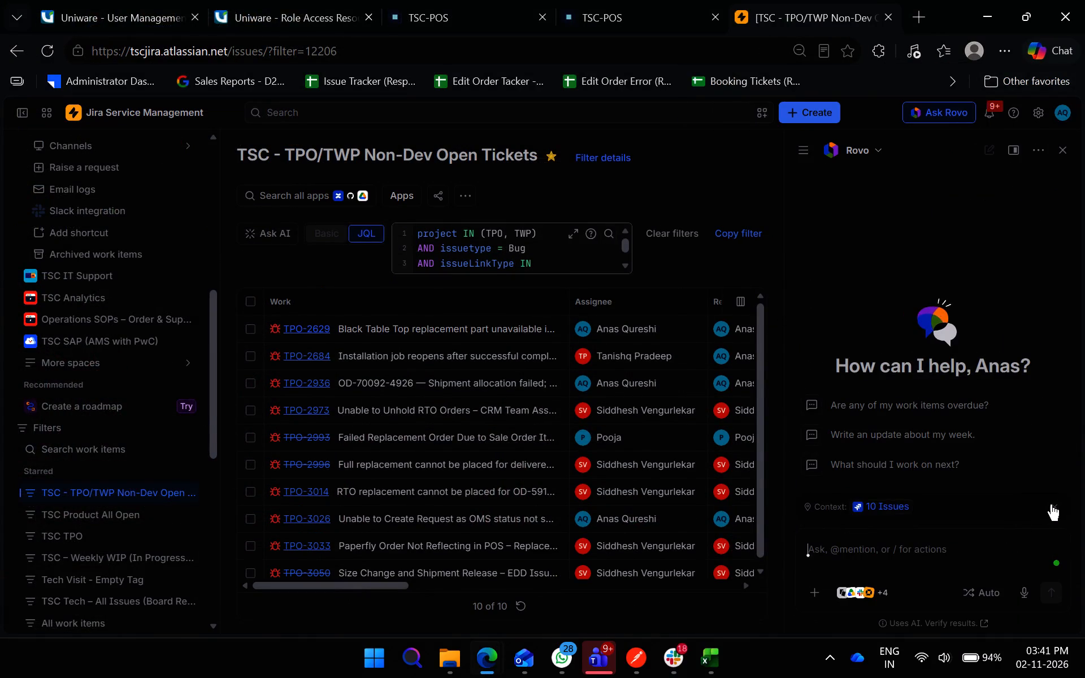
left_click(1052, 504)
left_click(908, 561)
type("Create TPO for")
key("shift+colon")
key("shift+Return")
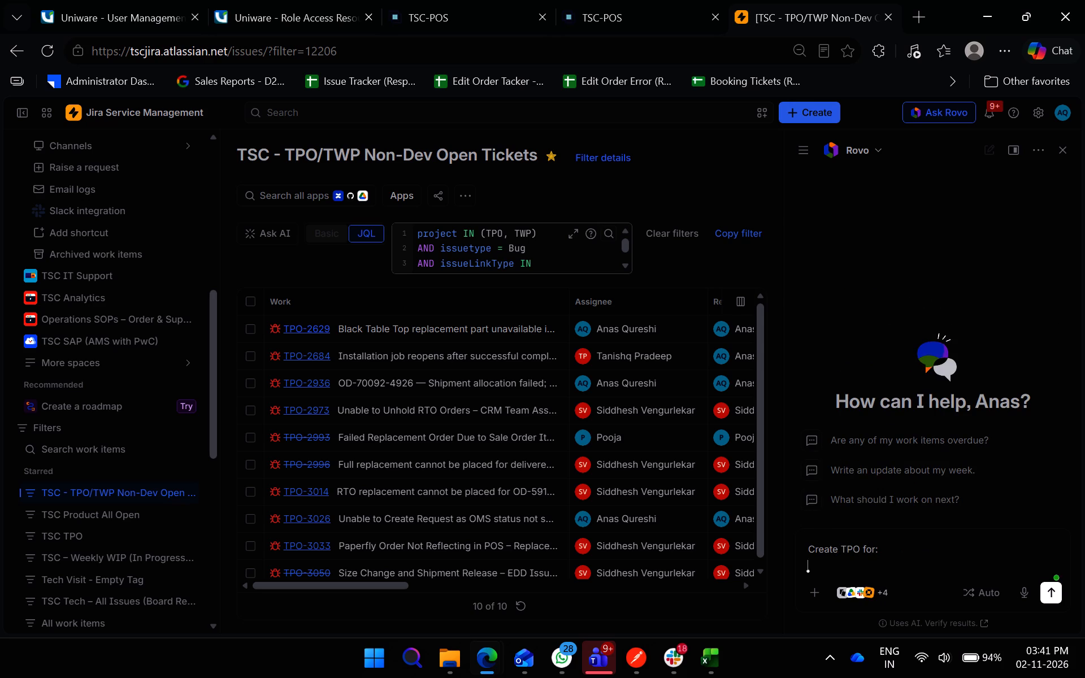
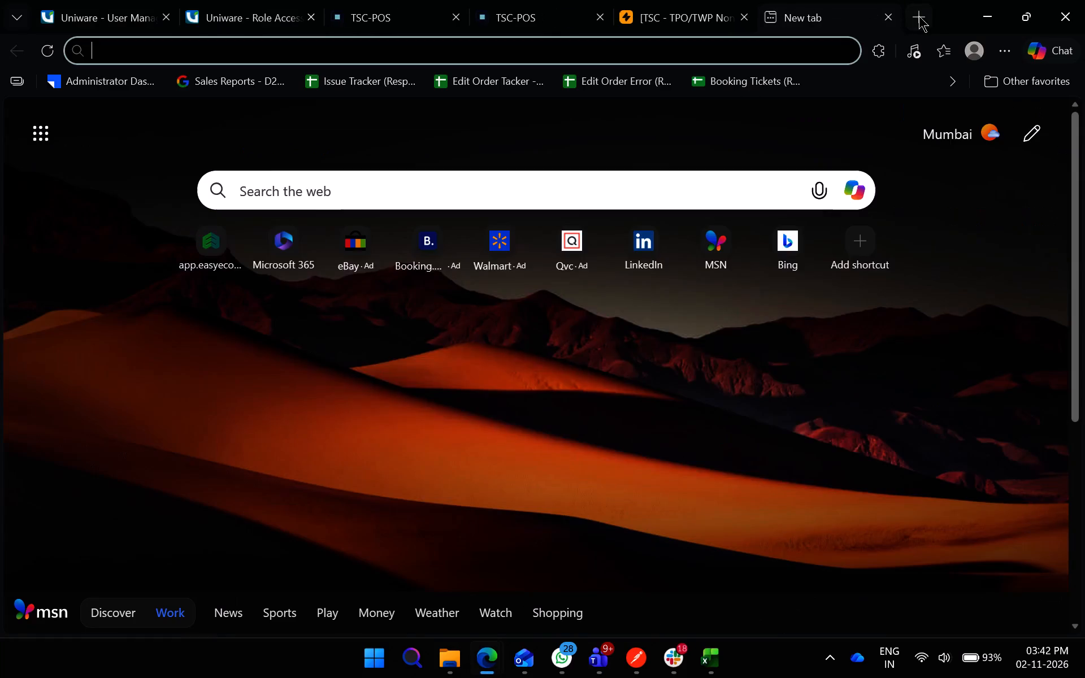
Open the Technician Admin site in the new tab, move its tab before the TPO/TWP issues tab, and sign in with the saved credentials.
type("tech")
key("Return")
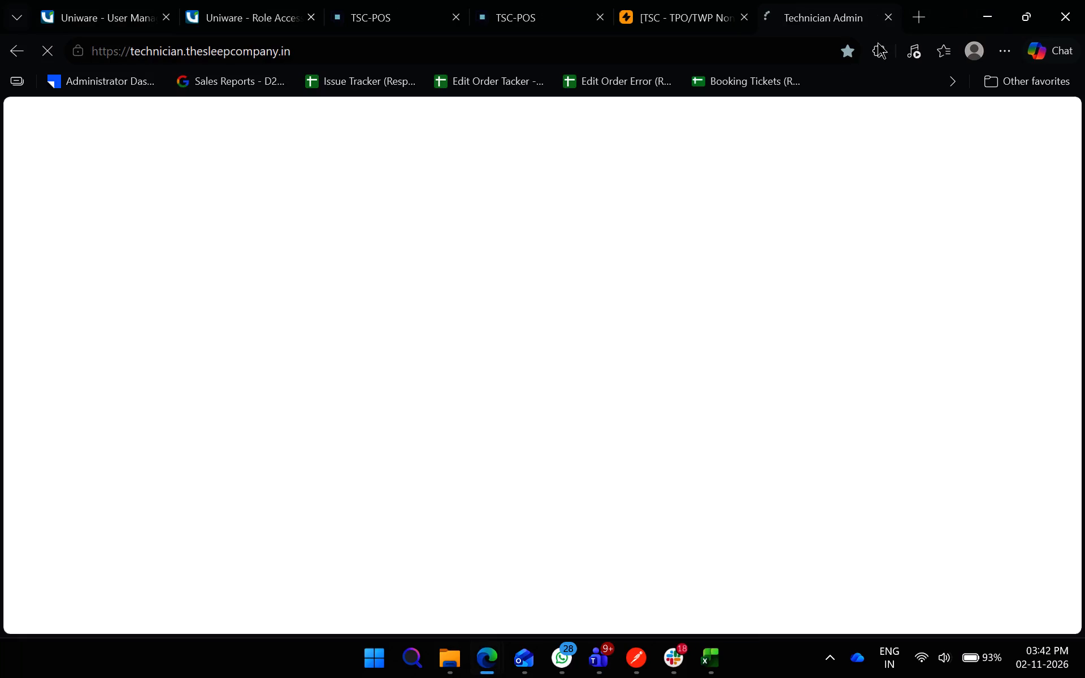
left_click_drag(819, 1, 694, 0)
left_click(536, 325)
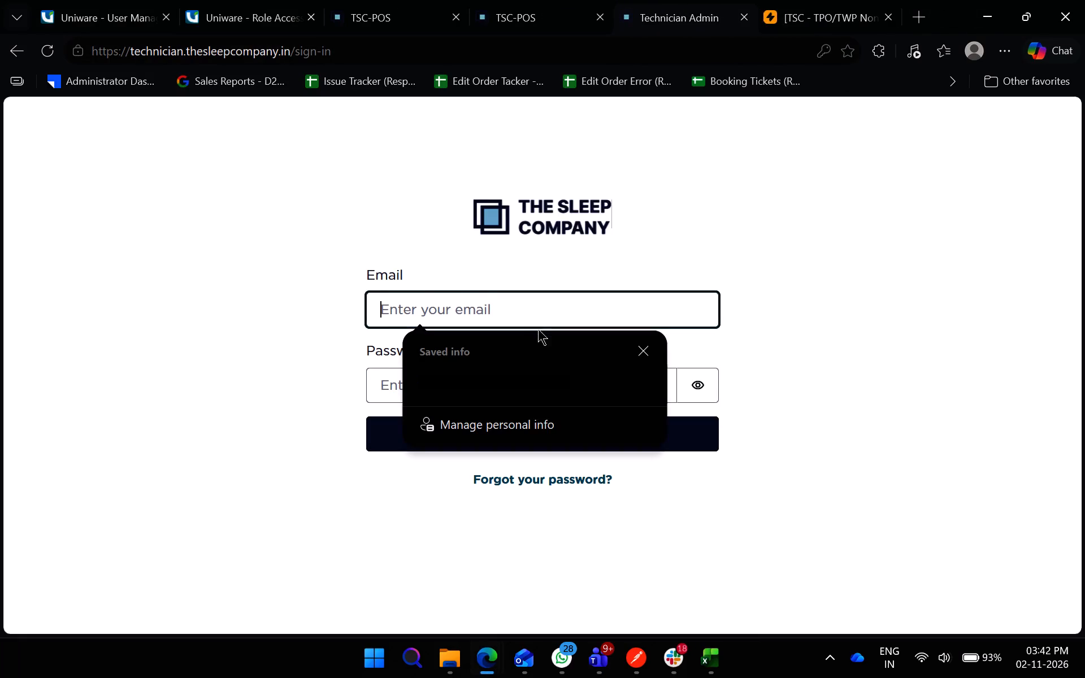
left_click(529, 377)
left_click(525, 387)
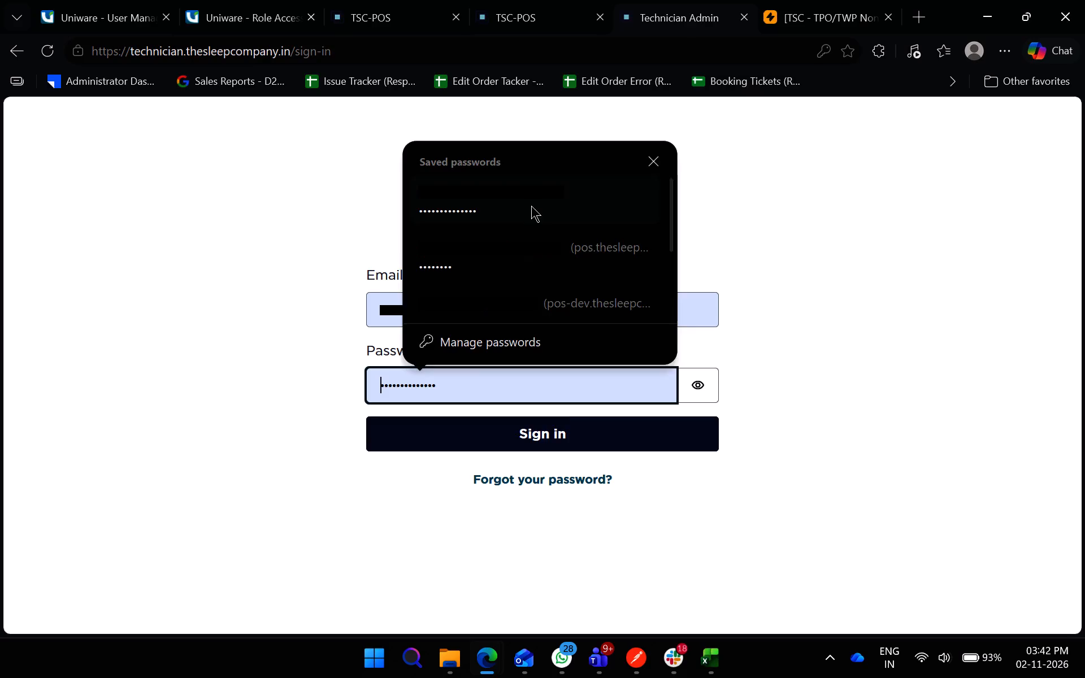
left_click(531, 206)
left_click(571, 428)
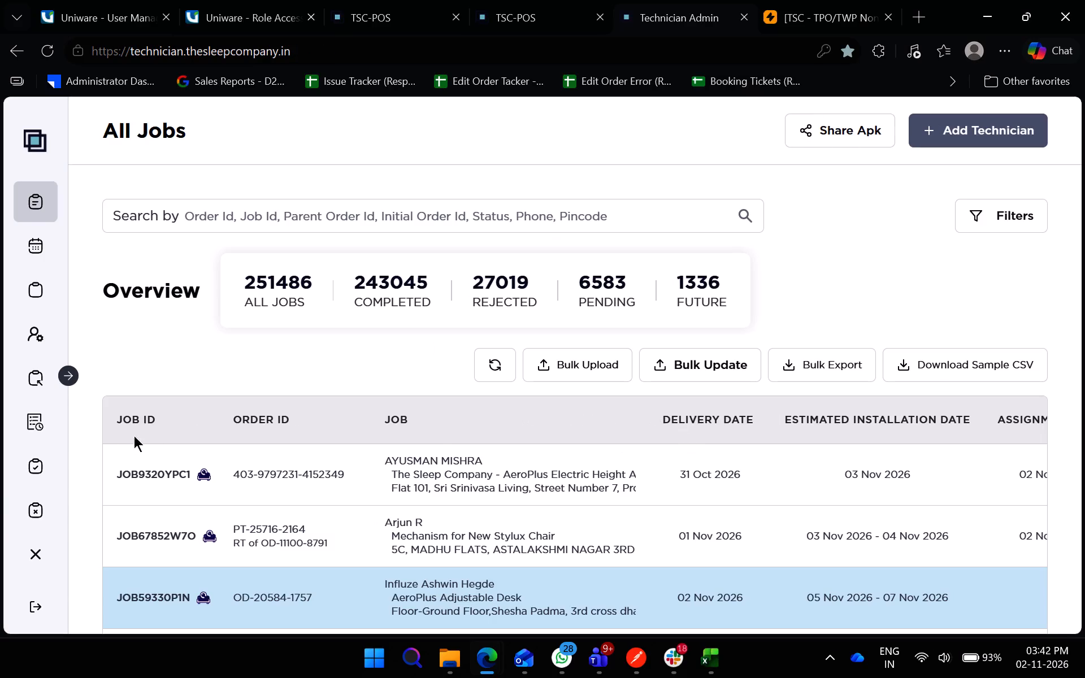
Expand the site navigation, open Technician Details, and search the technicians for the copied text.
left_click(67, 367)
scroll(97, 499, "down", 4)
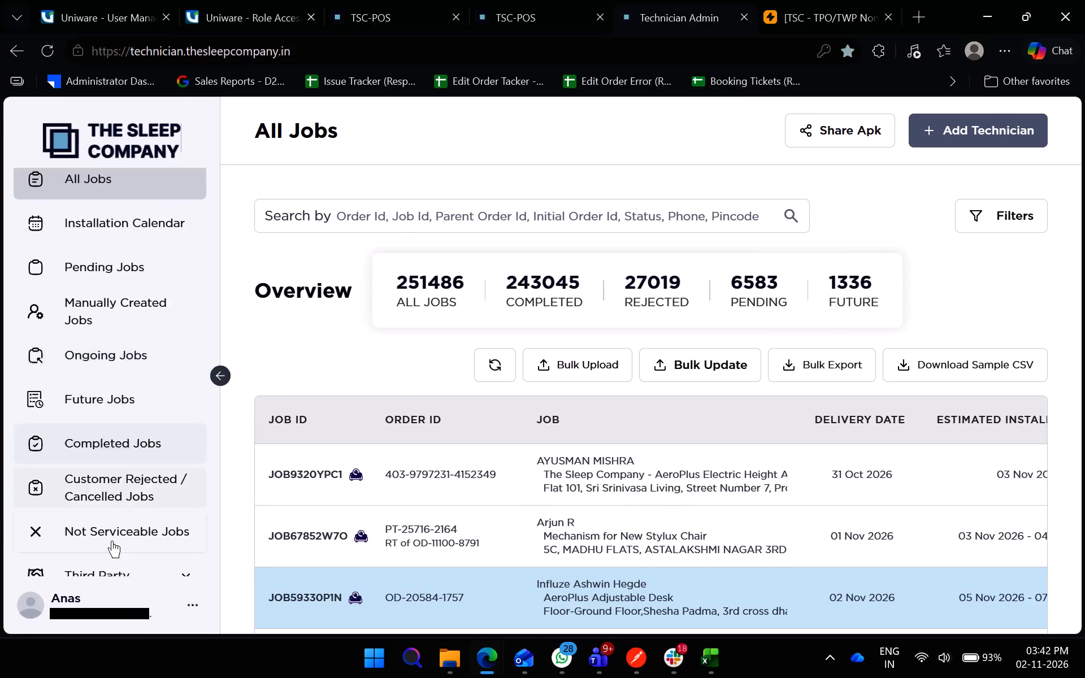
scroll(116, 551, "down", 1)
left_click(140, 537)
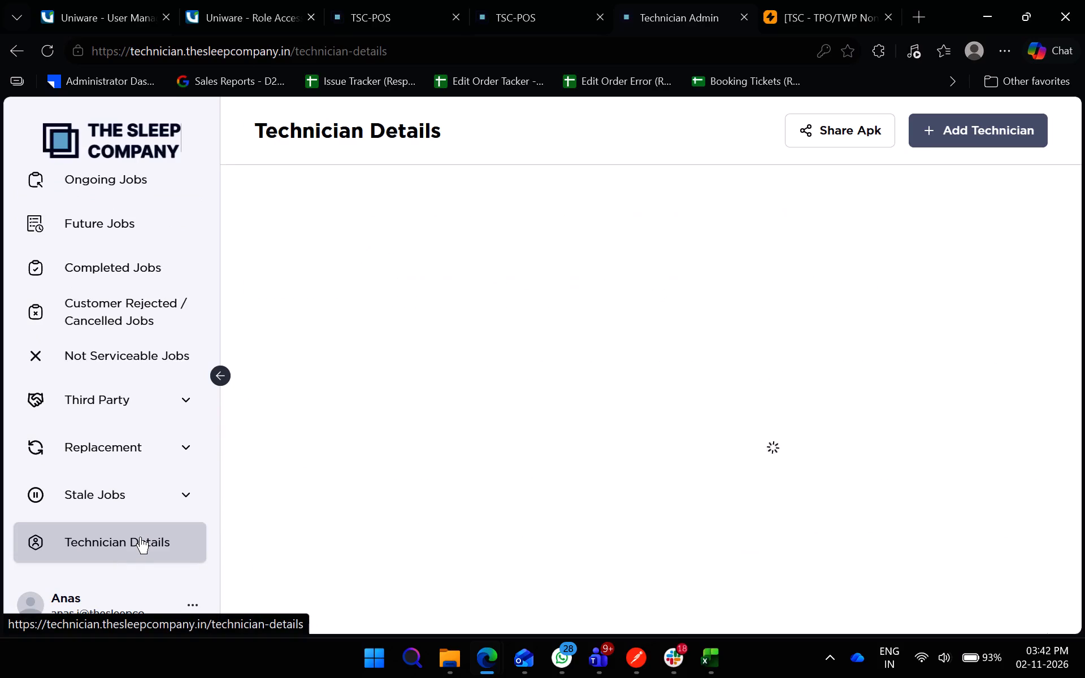
left_click(503, 212)
key("ctrl+v")
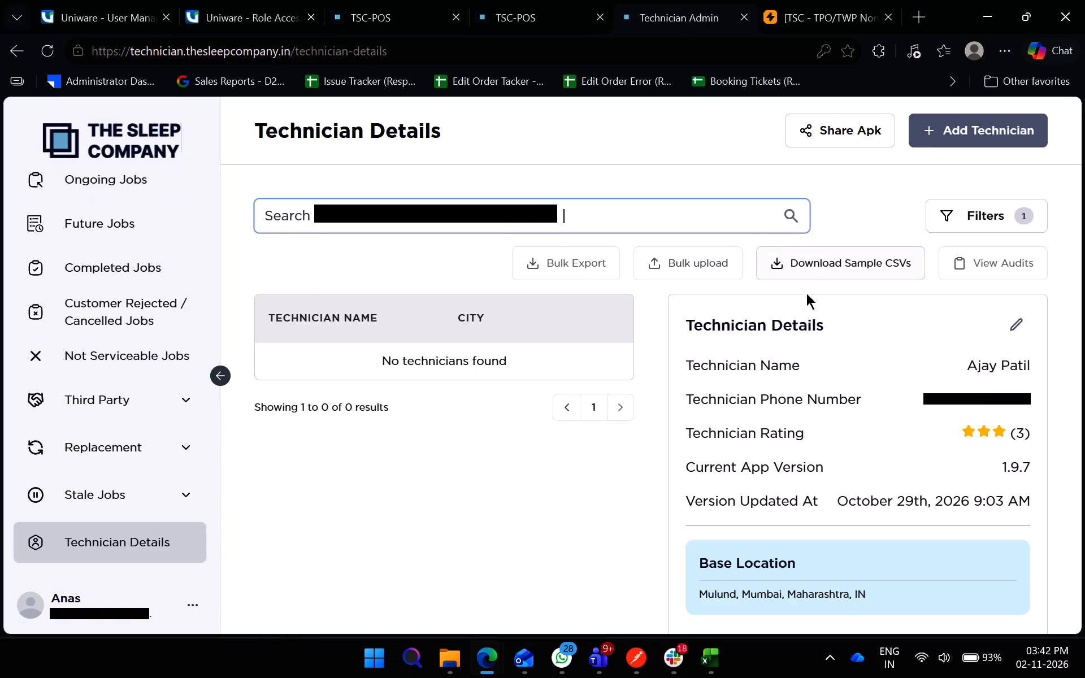
scroll(433, 411, "down", 6)
scroll(442, 506, "down", 4)
scroll(467, 530, "up", 4)
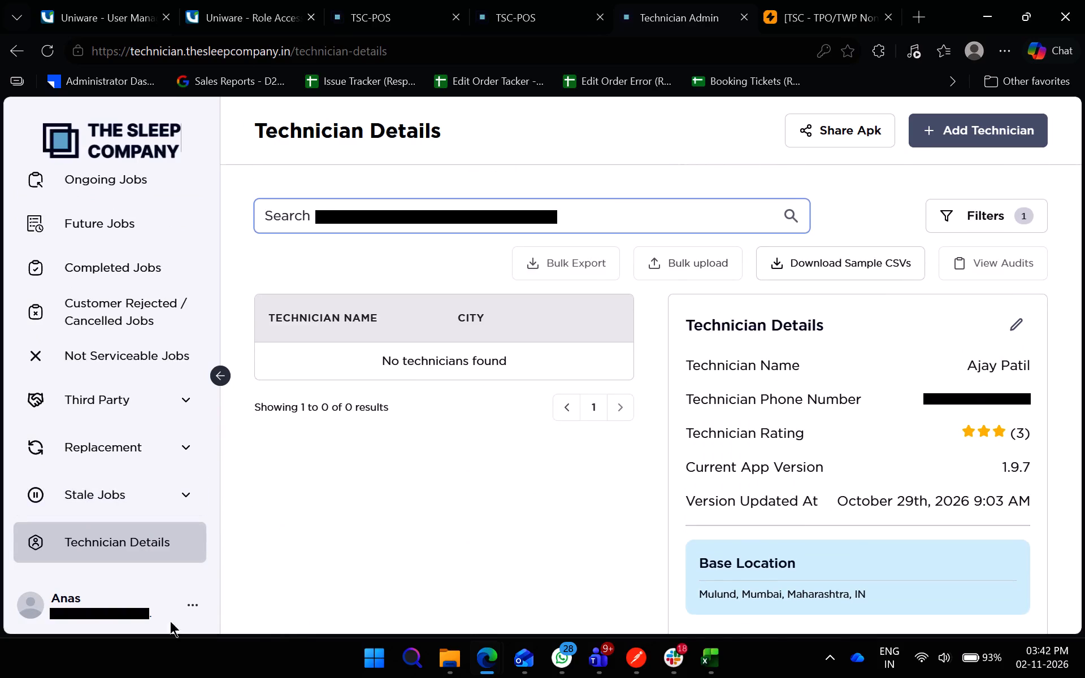
Clear the technician search and look through the unfiltered technician list and the selected technician's details.
left_click(187, 610)
left_click(77, 518)
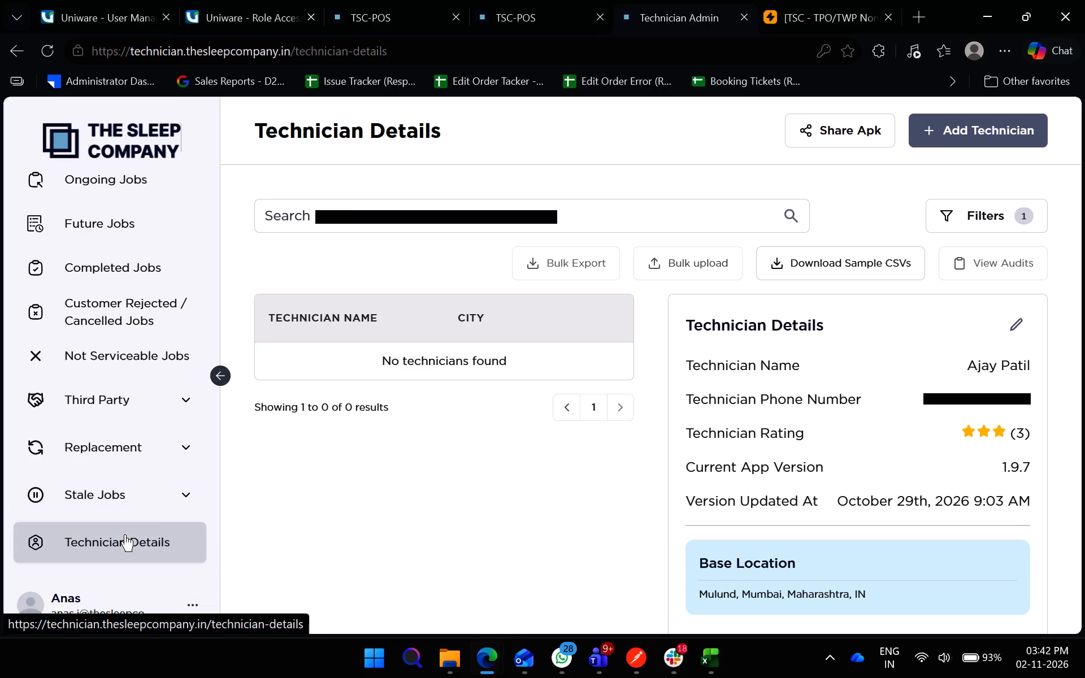
left_click(125, 534)
left_click_drag(775, 214, 171, 214)
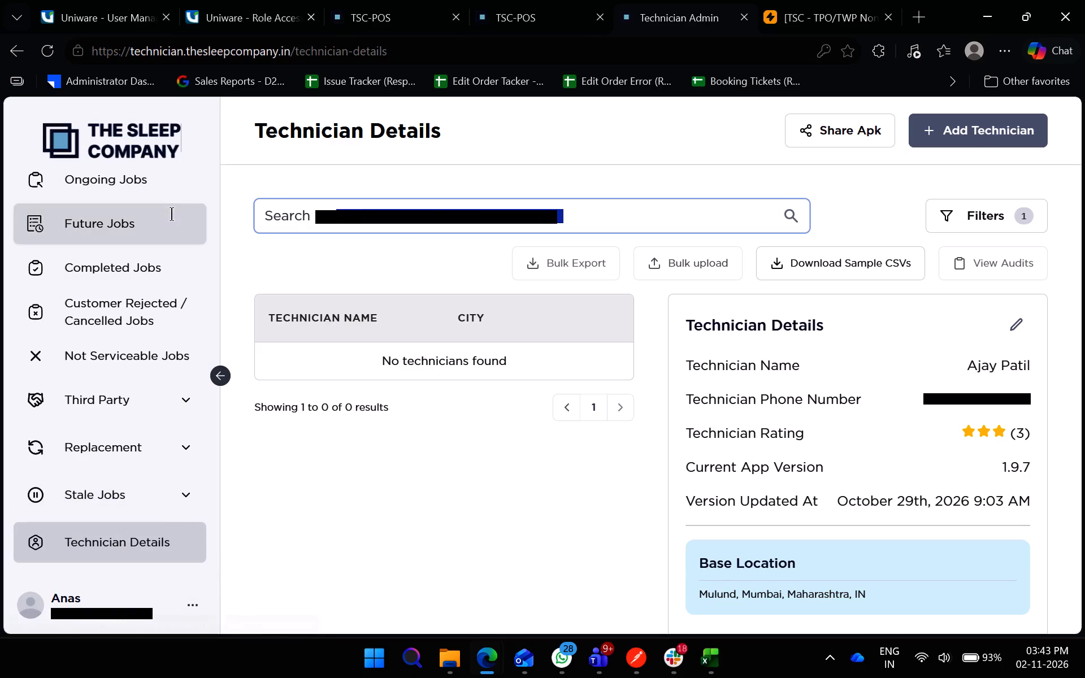
left_click_drag(171, 214, 168, 214)
key("BackSpace")
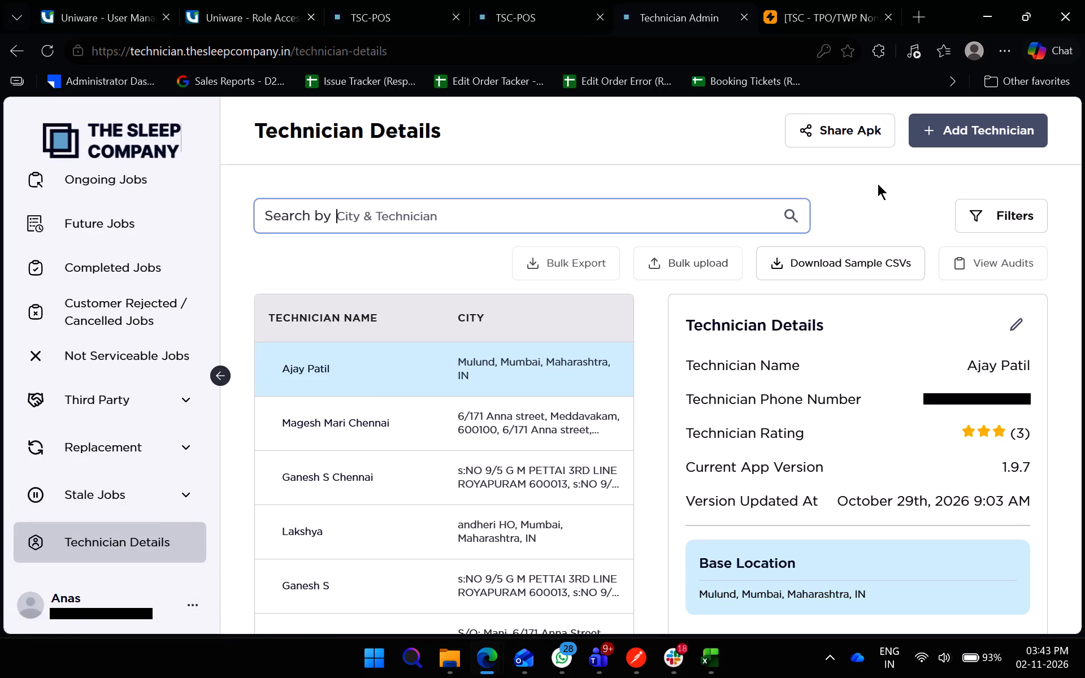
left_click(193, 600)
left_click(133, 599)
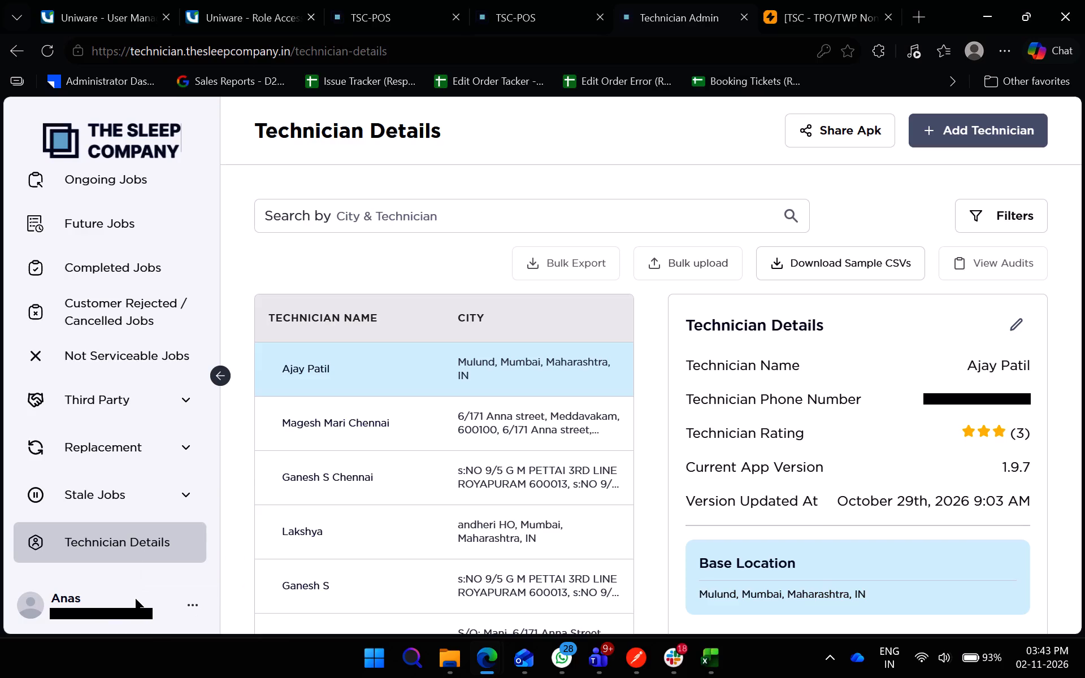
scroll(840, 587, "down", 5)
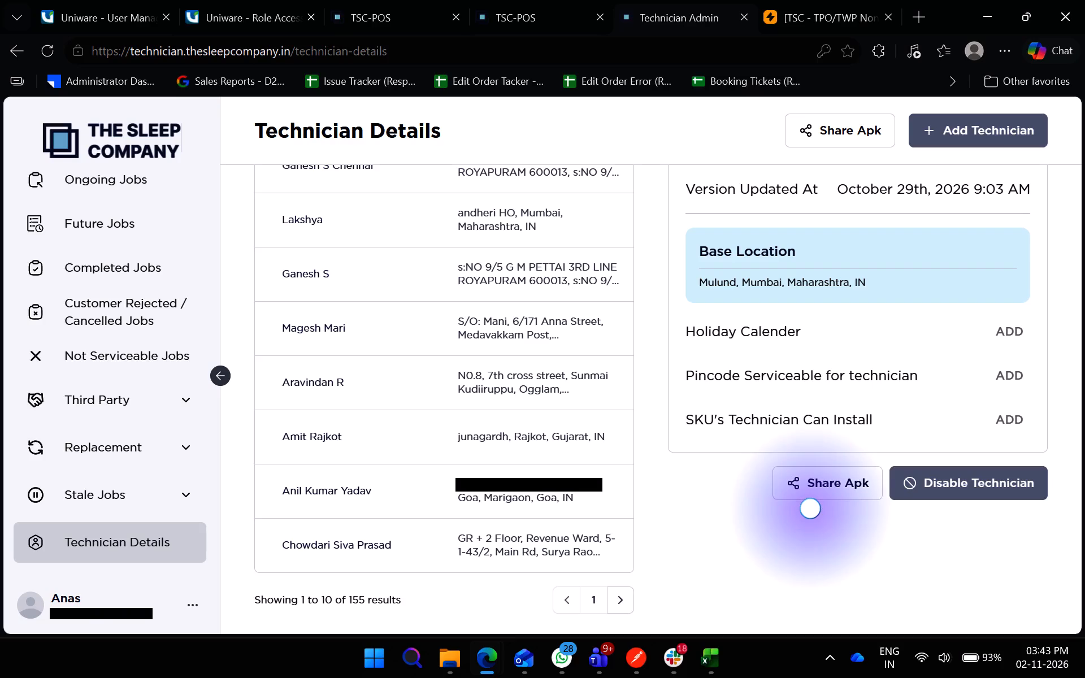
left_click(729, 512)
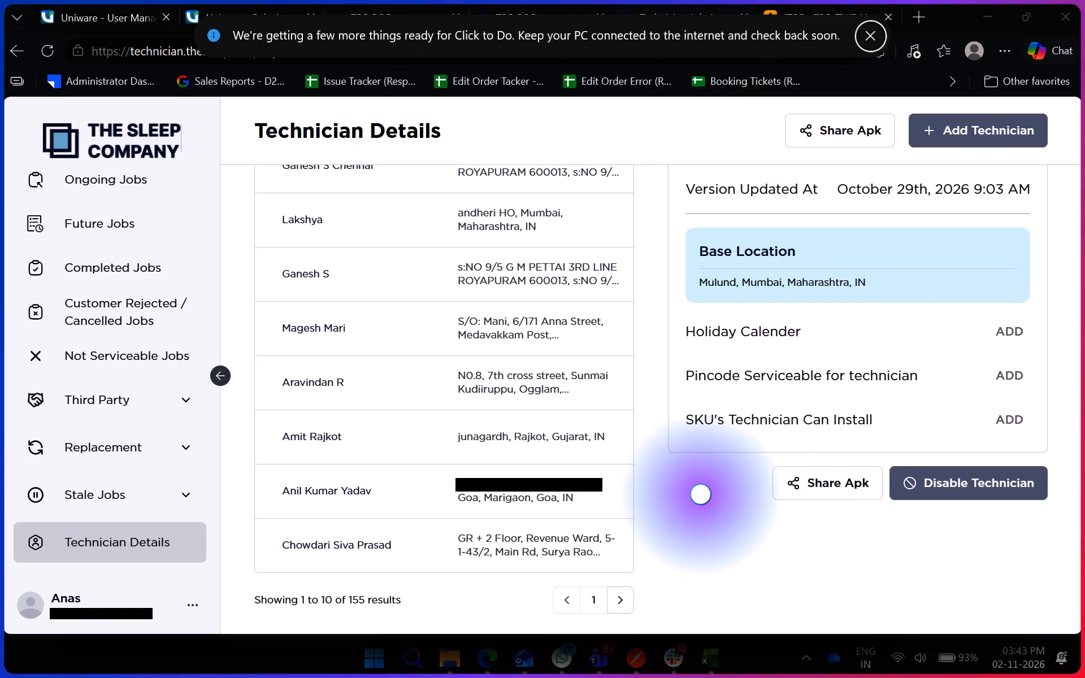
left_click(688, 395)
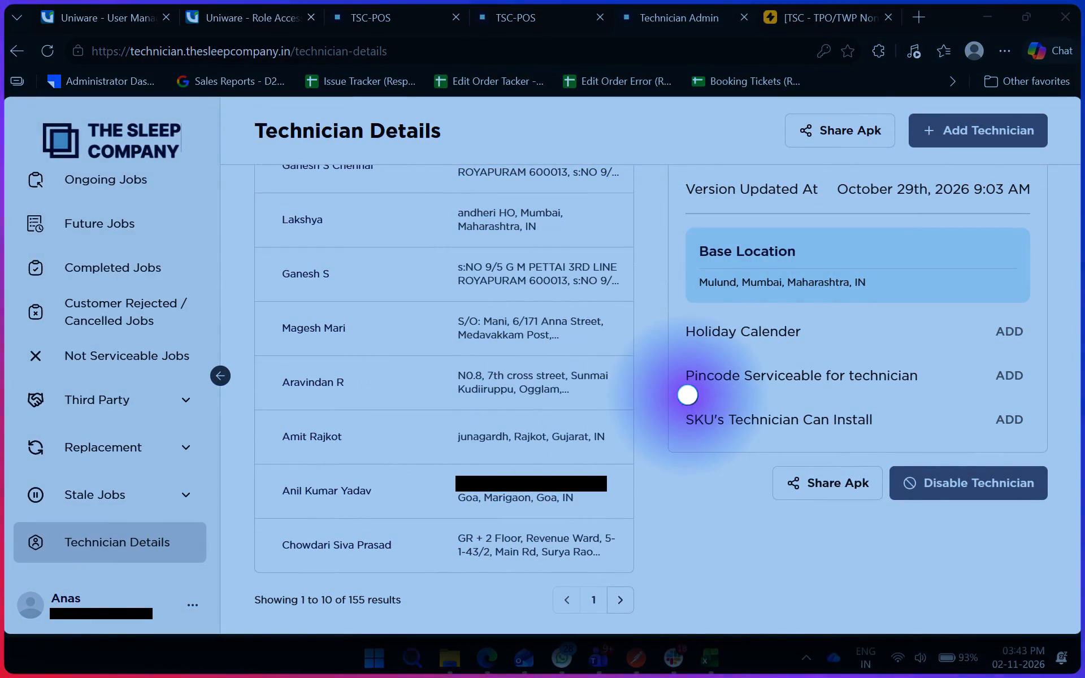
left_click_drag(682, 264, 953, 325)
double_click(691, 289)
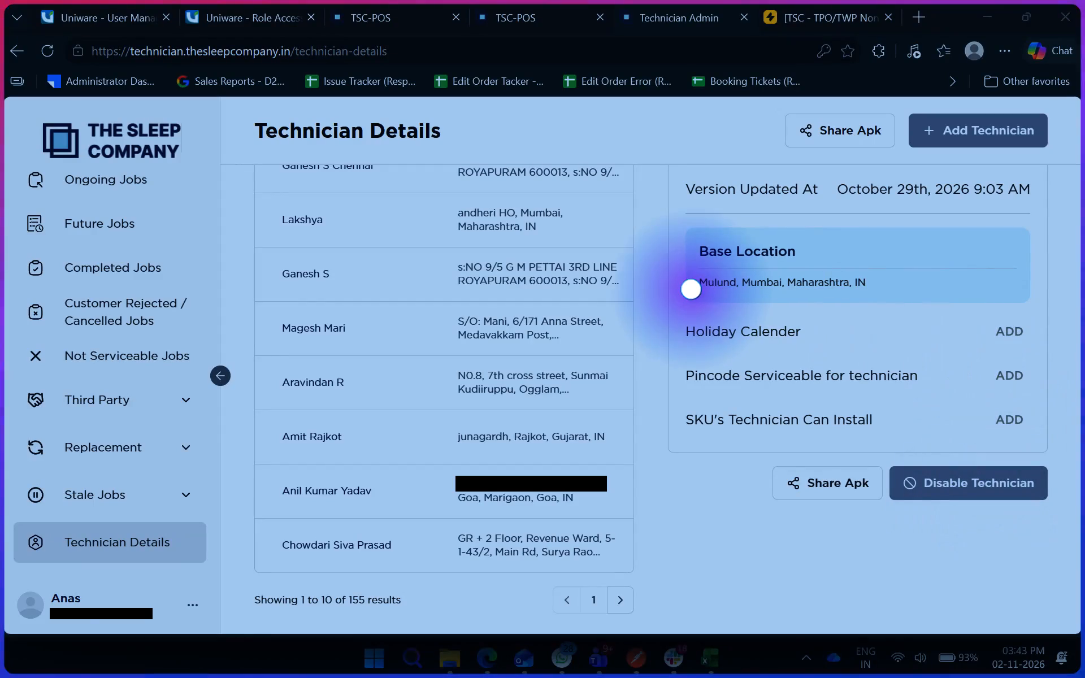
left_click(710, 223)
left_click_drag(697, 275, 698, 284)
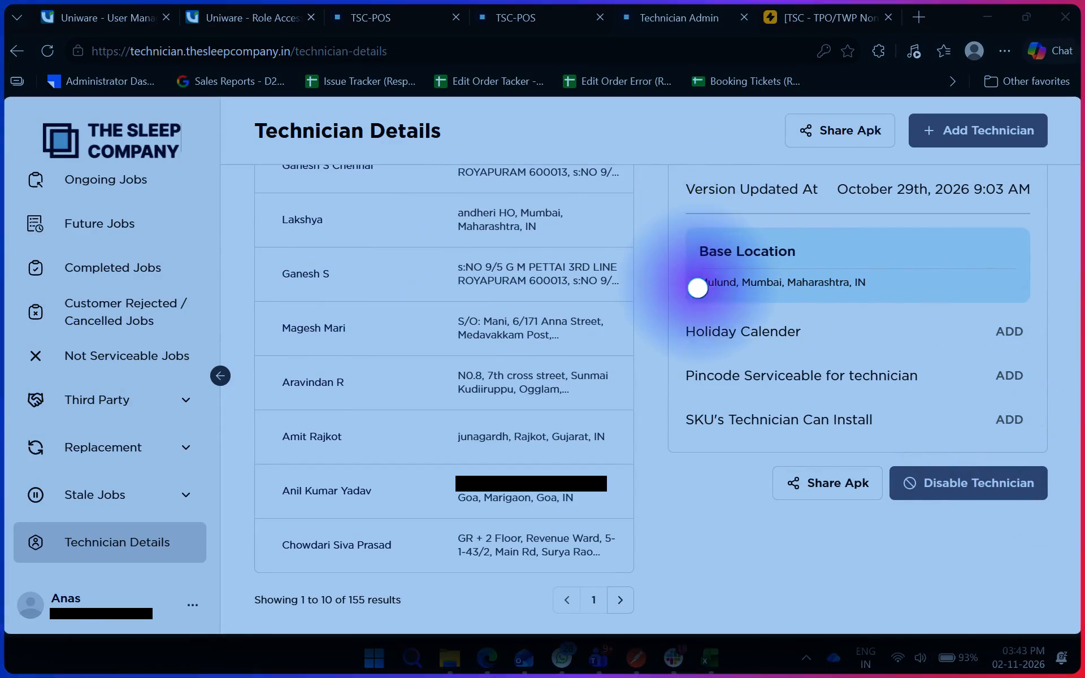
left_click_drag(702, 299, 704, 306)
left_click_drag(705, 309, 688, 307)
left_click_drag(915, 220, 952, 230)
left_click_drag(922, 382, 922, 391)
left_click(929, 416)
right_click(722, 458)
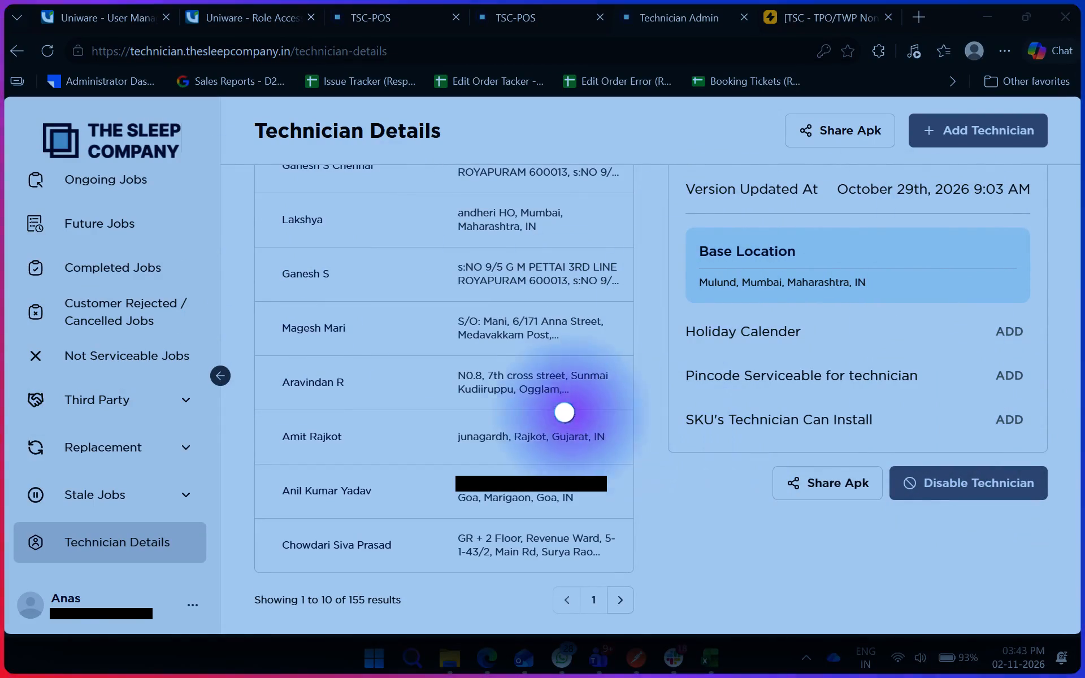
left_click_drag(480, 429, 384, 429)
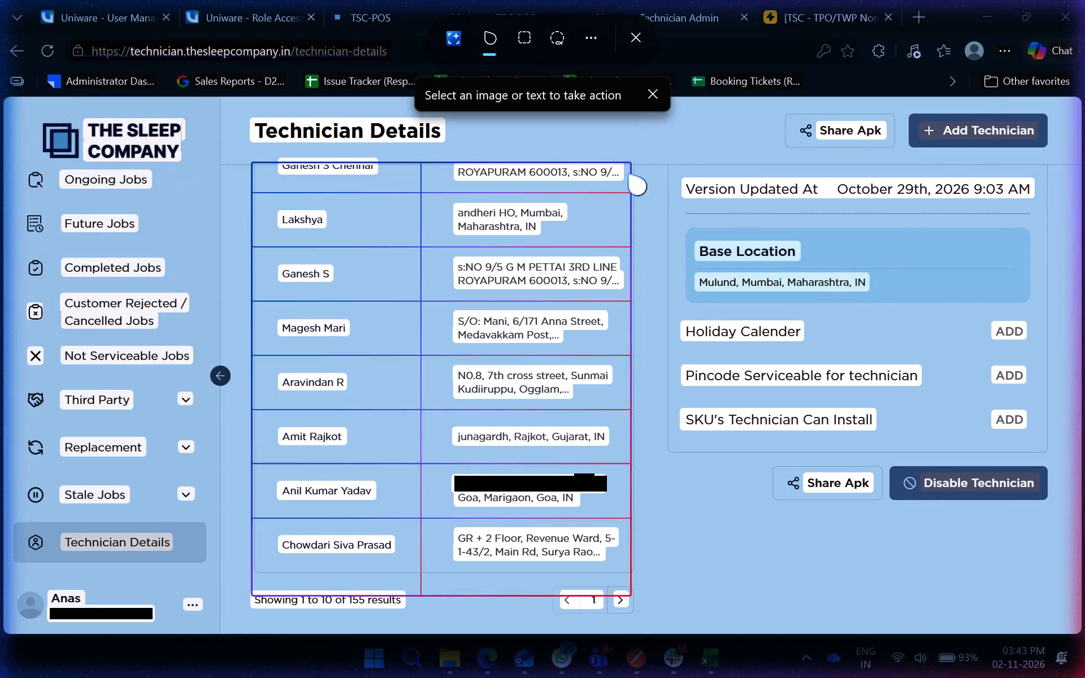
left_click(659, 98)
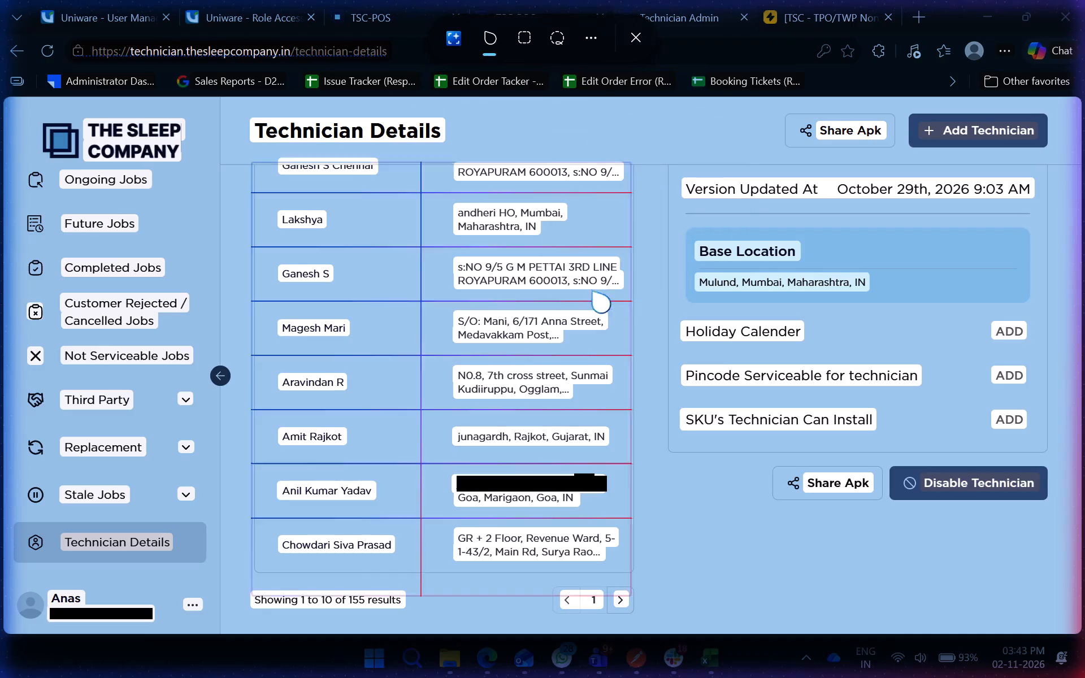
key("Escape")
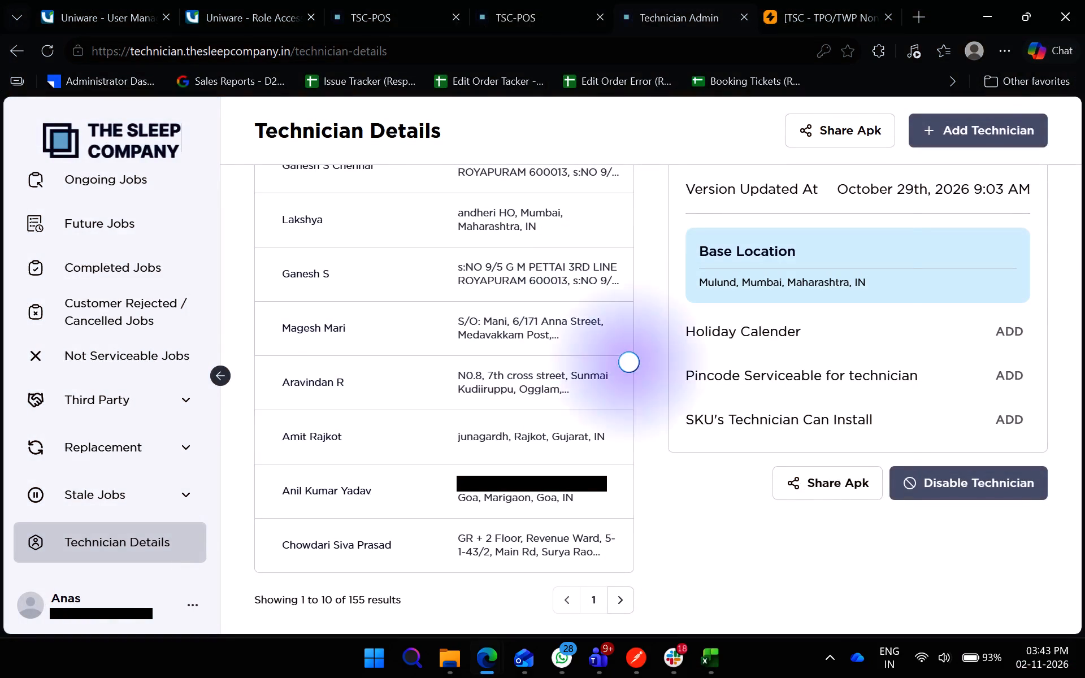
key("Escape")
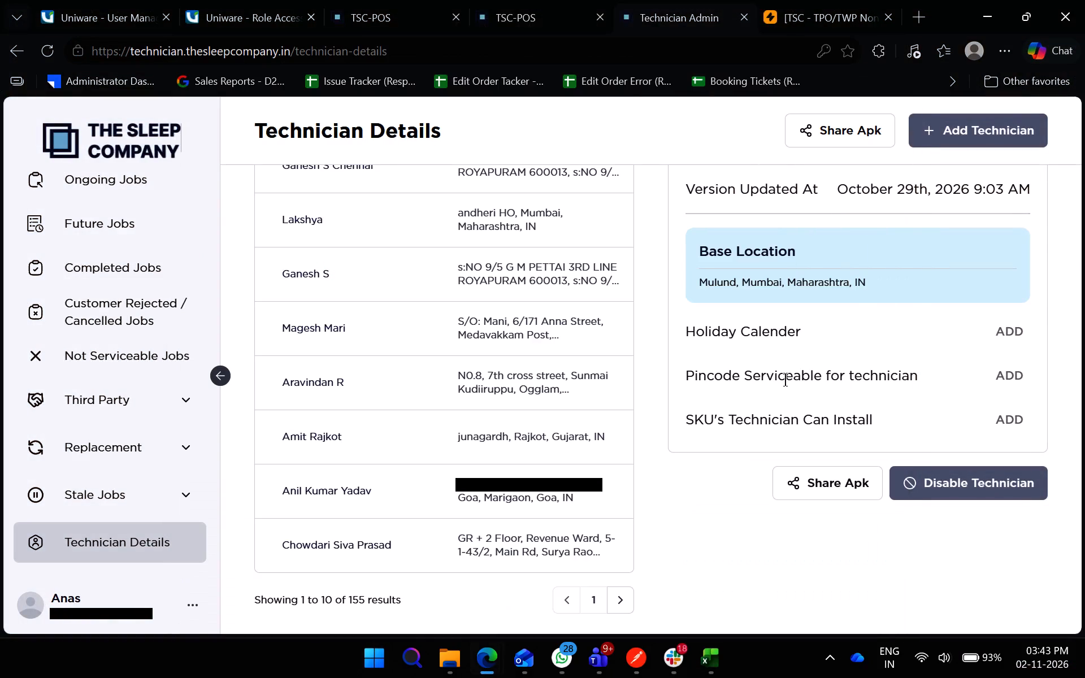